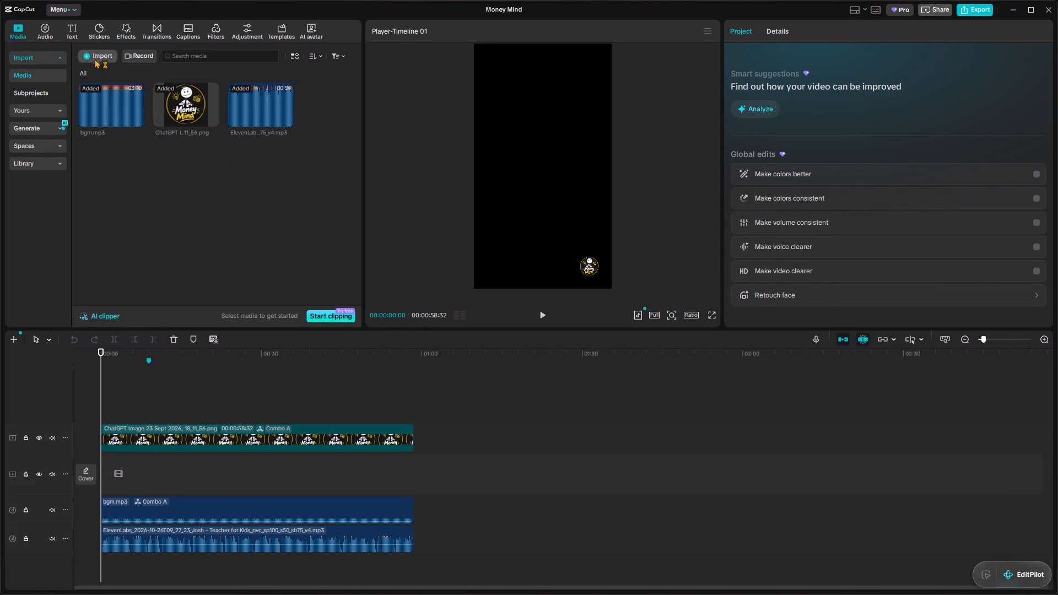
Import the Scene_1, Scene_2 and Scene_3 MP4 clips from the HDD (D:) drive into the project media.
{"action": "left_click", "coordinate": [95, 57]}
{"action": "left_click", "coordinate": [121, 74]}
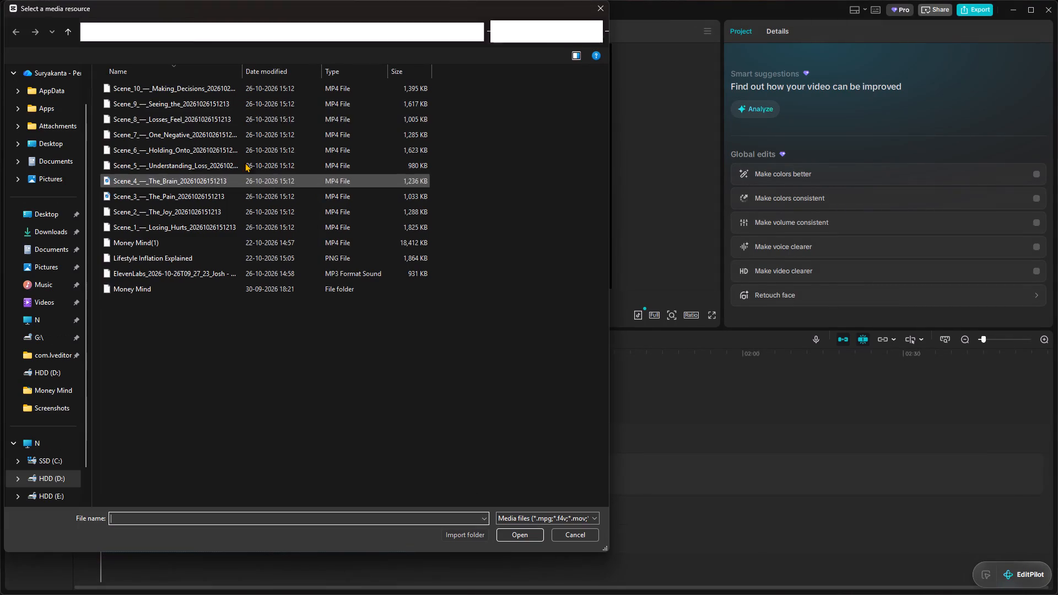
{"action": "left_click", "coordinate": [161, 83]}
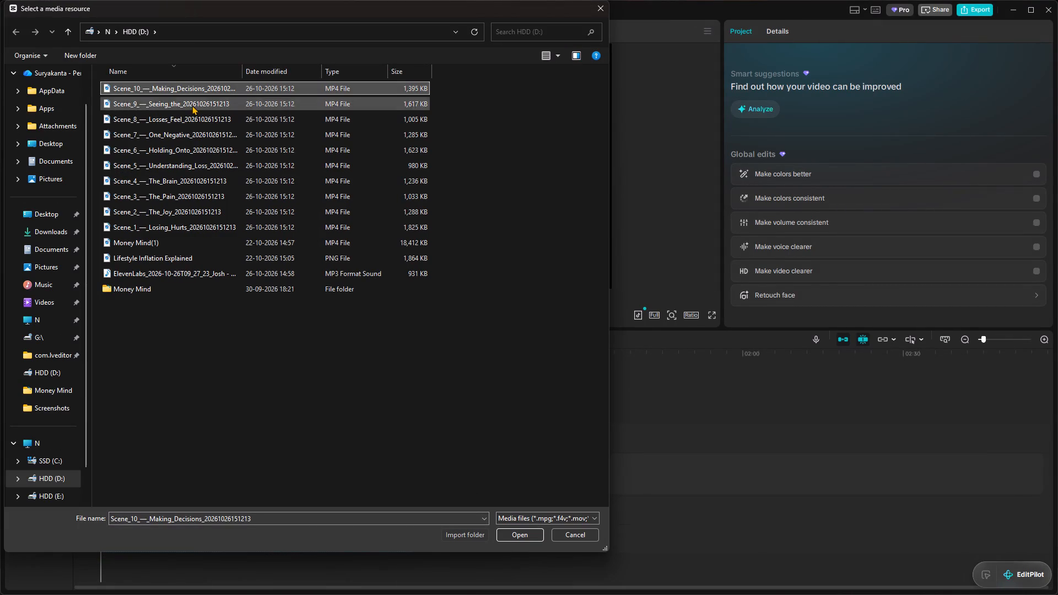
{"action": "left_click", "coordinate": [180, 131], "text": "shift"}
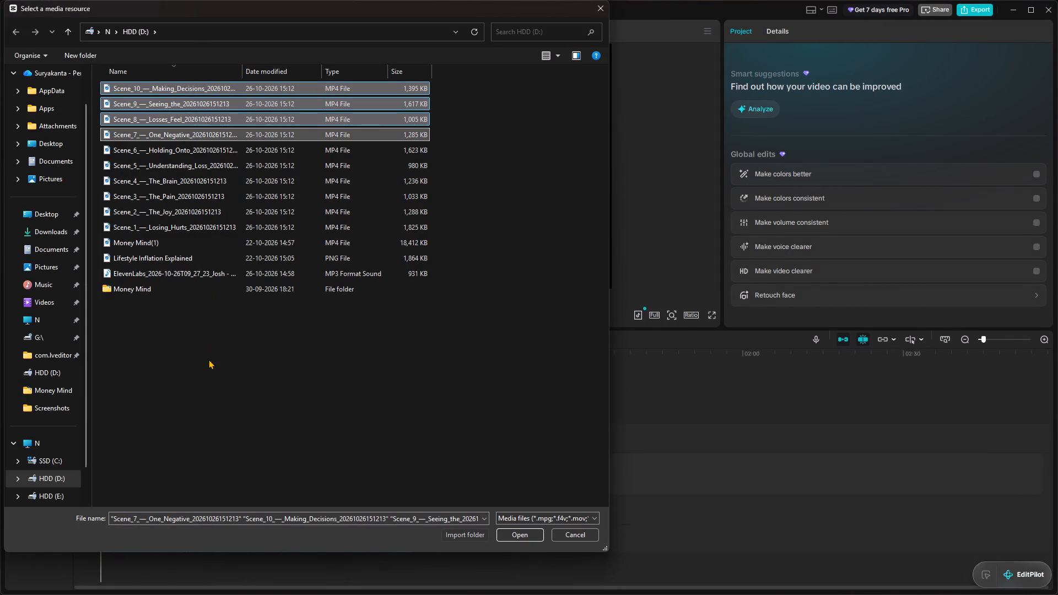
{"action": "left_click", "coordinate": [208, 359]}
{"action": "left_click", "coordinate": [188, 229]}
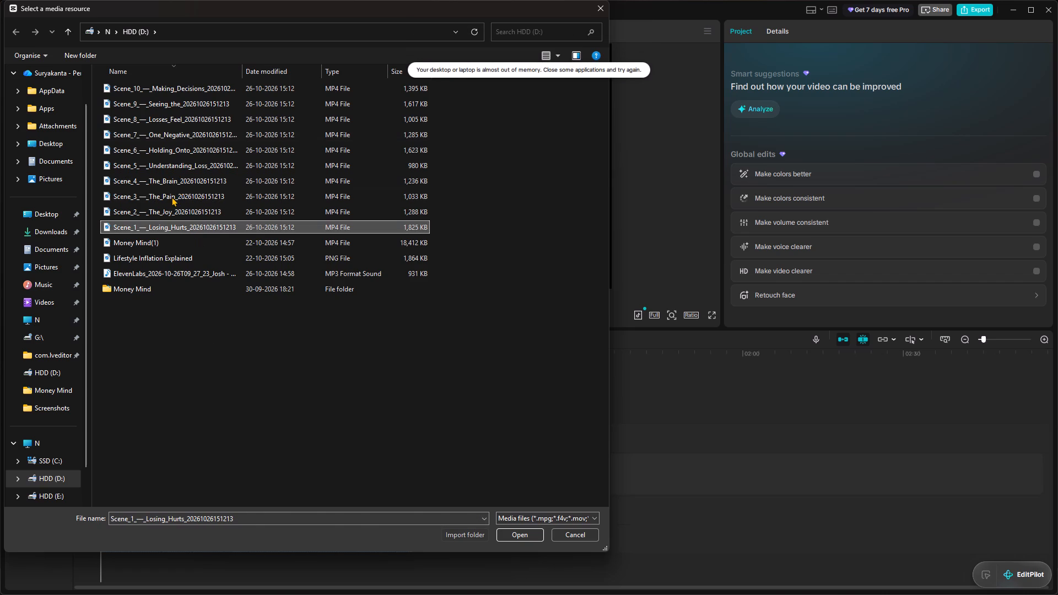
{"action": "left_click", "coordinate": [171, 197], "text": "shift"}
{"action": "left_click", "coordinate": [502, 530]}
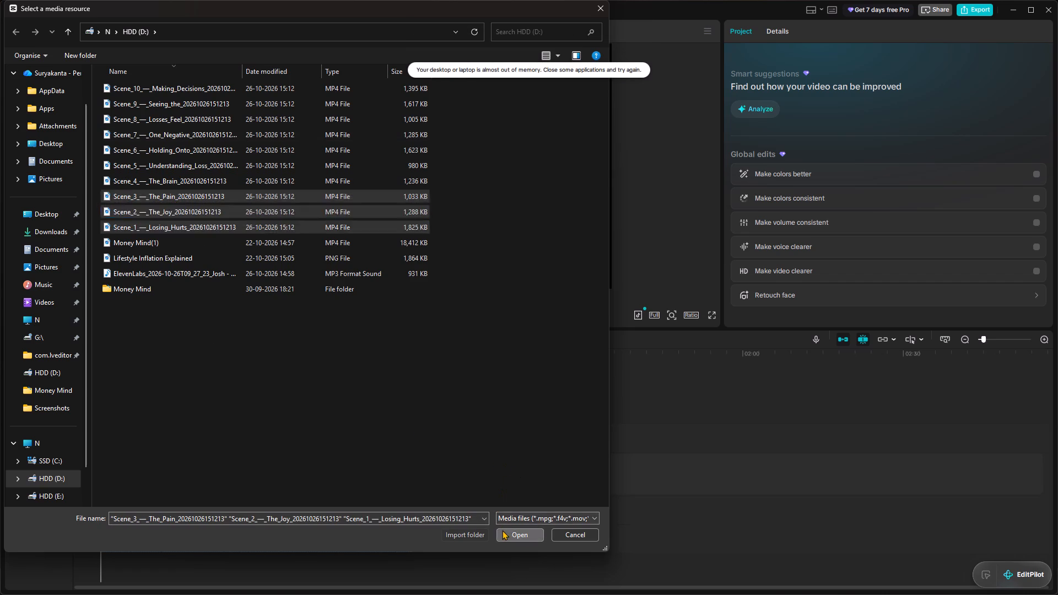
{"action": "left_click", "coordinate": [269, 252]}
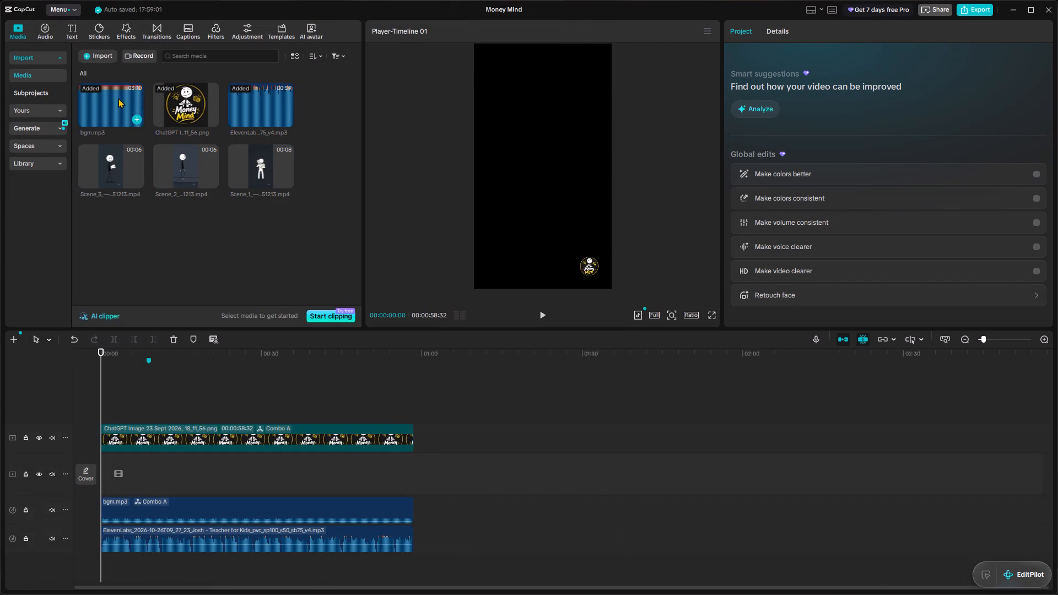
Import the Scene_4, Scene_5 and Scene_6 MP4 clips from the HDD (D:) drive into the project media.
{"action": "left_click", "coordinate": [100, 57]}
{"action": "left_click", "coordinate": [112, 74]}
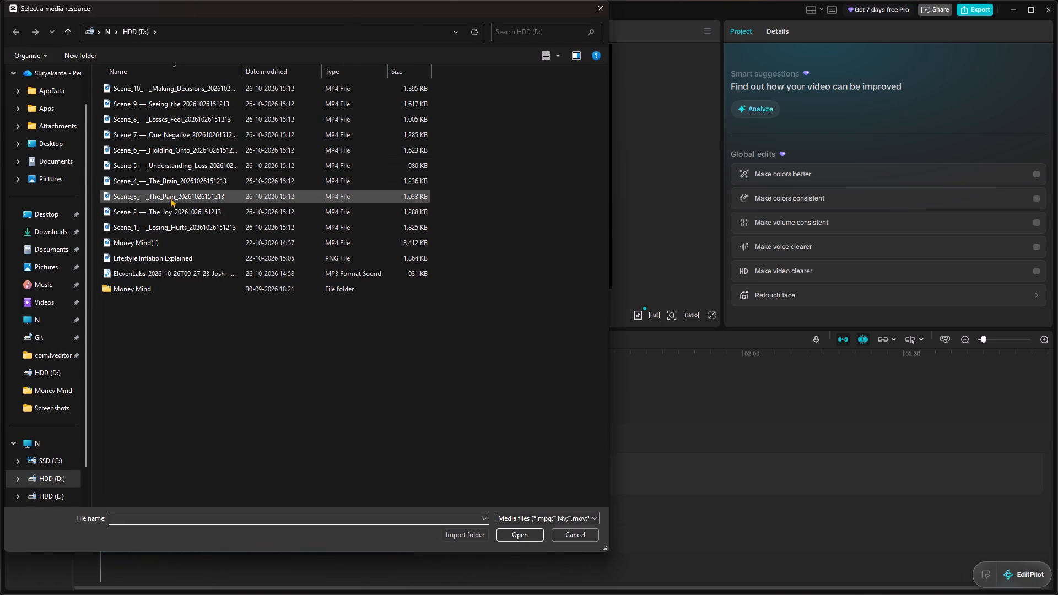
{"action": "left_click", "coordinate": [160, 186]}
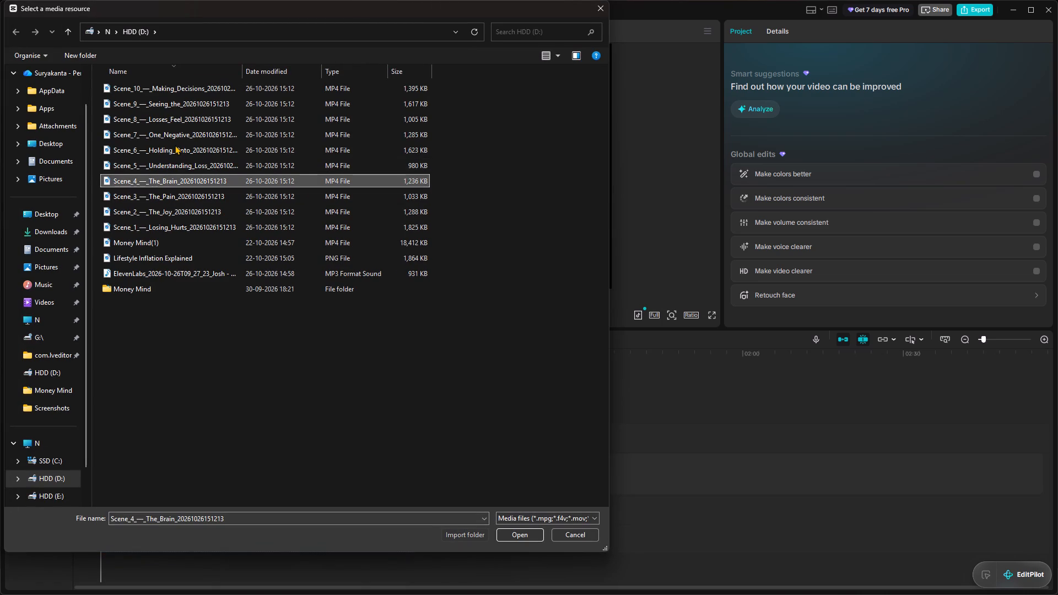
{"action": "left_click", "coordinate": [177, 140]}
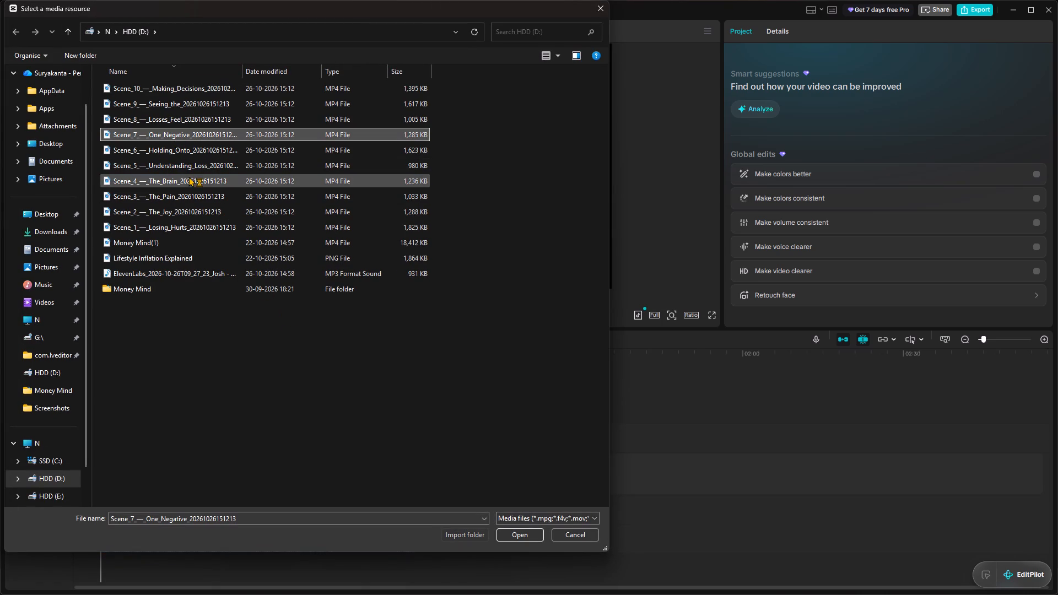
{"action": "left_click", "coordinate": [175, 183]}
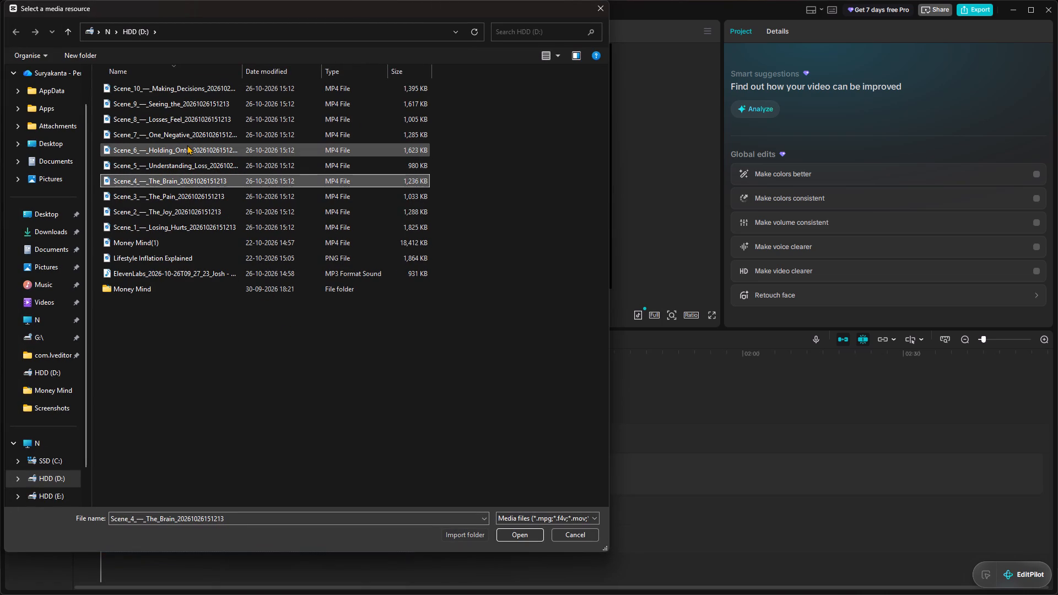
{"action": "left_click", "coordinate": [187, 145], "text": "shift"}
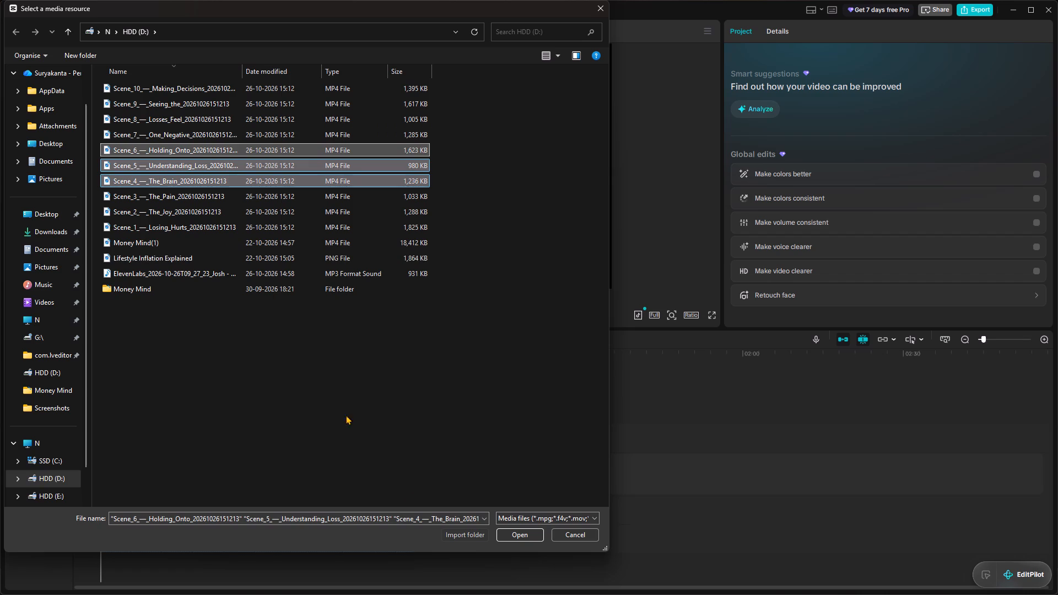
{"action": "left_click", "coordinate": [509, 537]}
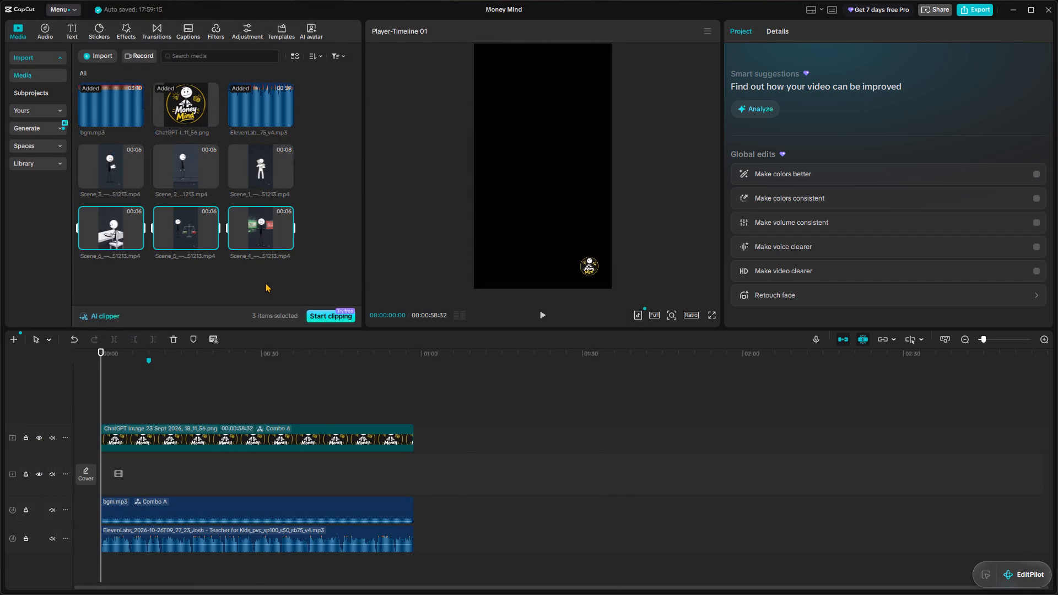
{"action": "left_click", "coordinate": [265, 283]}
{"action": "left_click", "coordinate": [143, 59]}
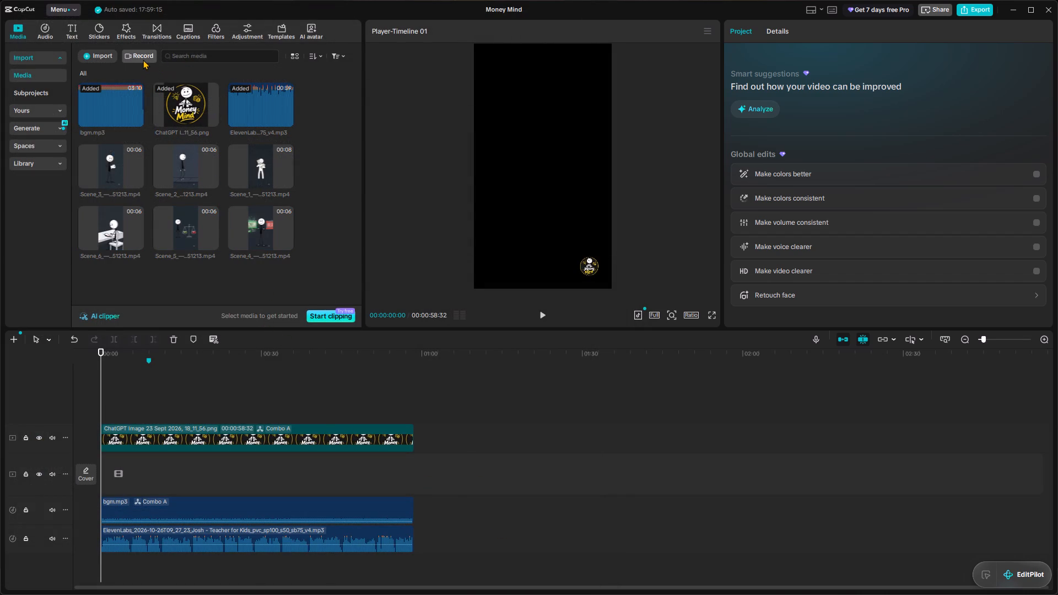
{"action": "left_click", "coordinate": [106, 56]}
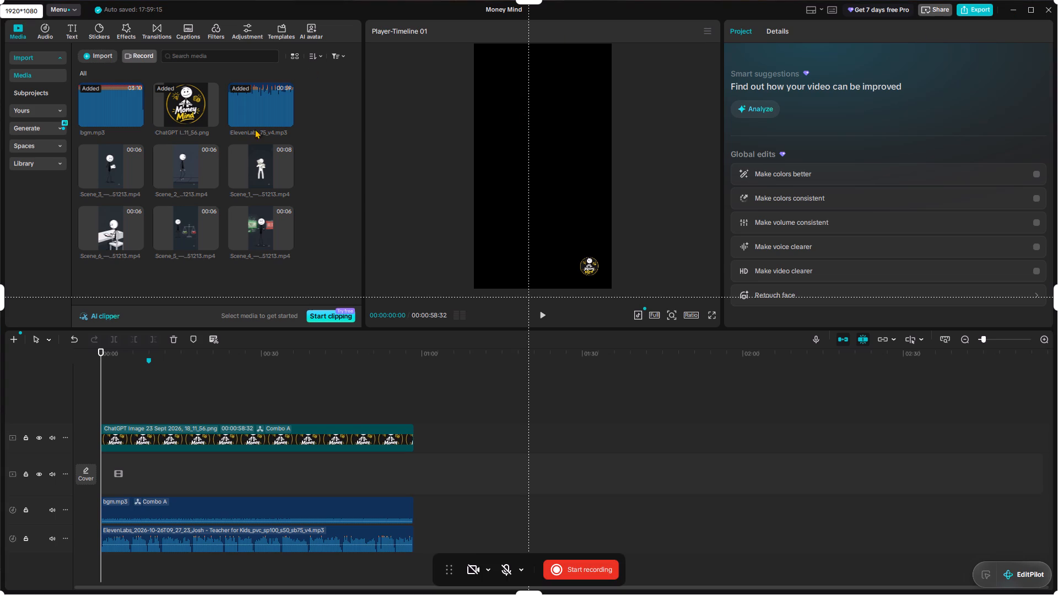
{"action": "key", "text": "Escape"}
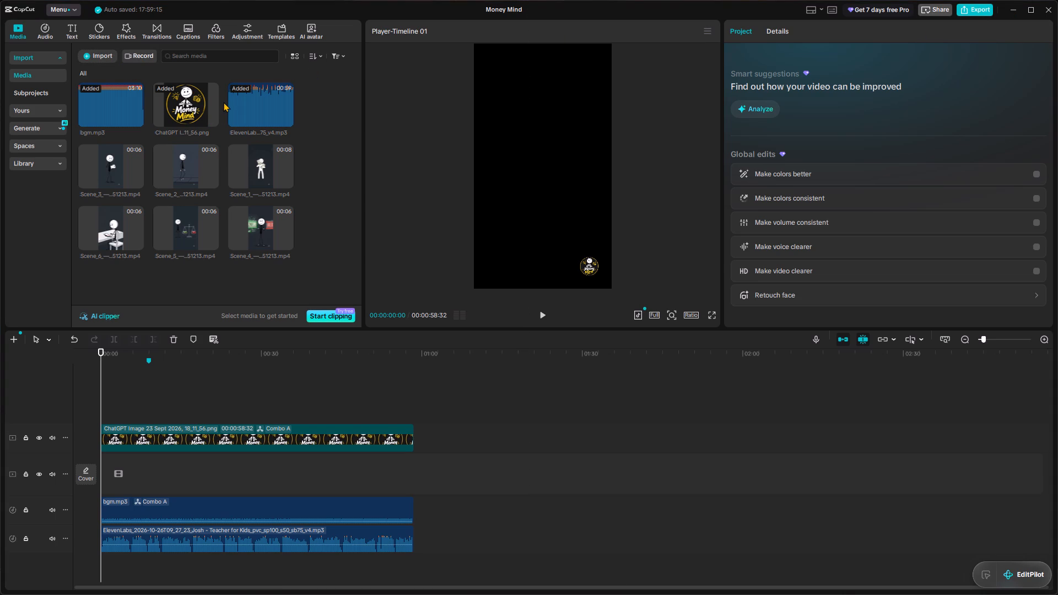
Import the Scene_7 and Scene_8 MP4 clips from the HDD (D:) drive into the project media.
{"action": "left_click", "coordinate": [102, 58]}
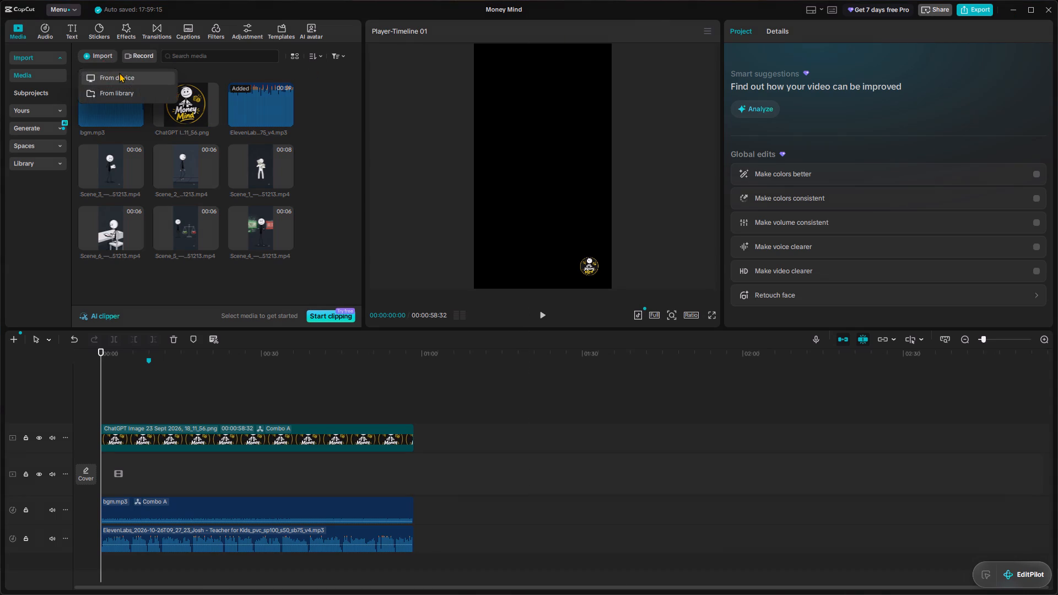
{"action": "left_click", "coordinate": [119, 73]}
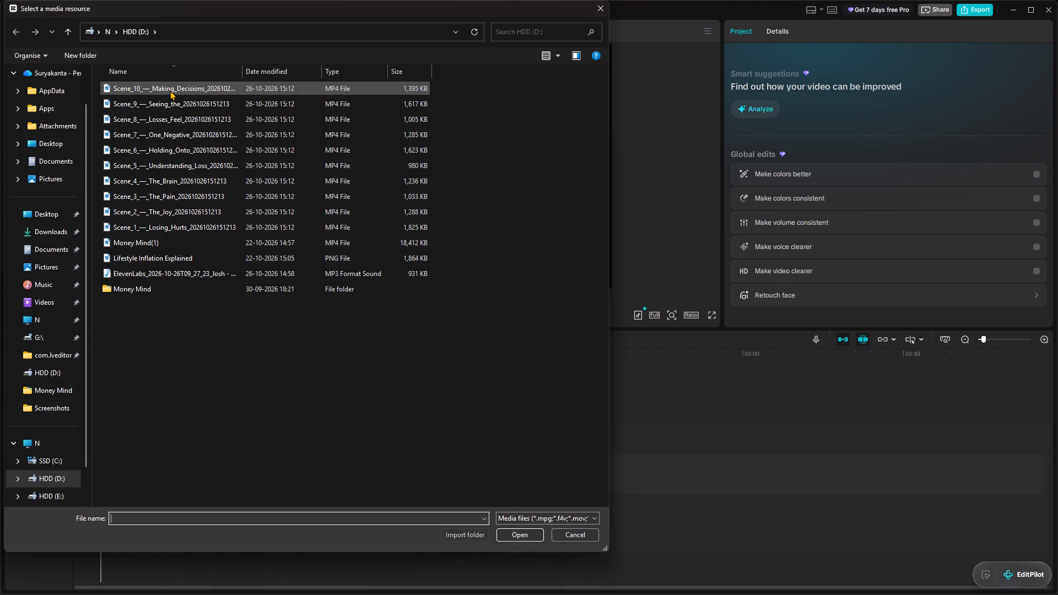
{"action": "left_click", "coordinate": [147, 133]}
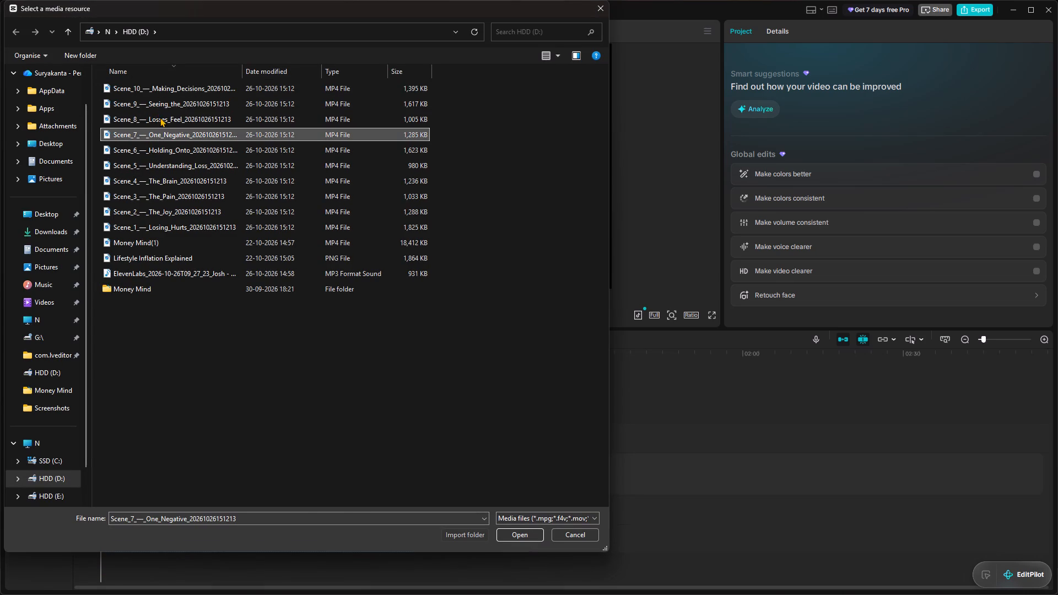
{"action": "left_click", "coordinate": [160, 117], "text": "shift"}
{"action": "left_click", "coordinate": [517, 533]}
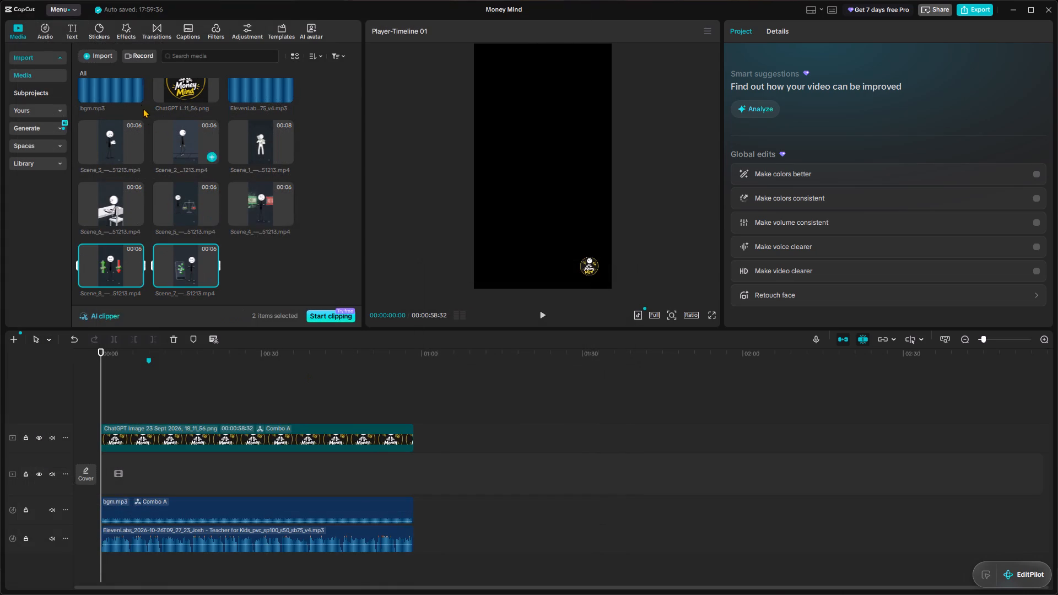
{"action": "left_click", "coordinate": [251, 274]}
Import the Scene_9 and Scene_10 MP4 clips from the HDD (D:) drive into the project media.
{"action": "left_click", "coordinate": [98, 56]}
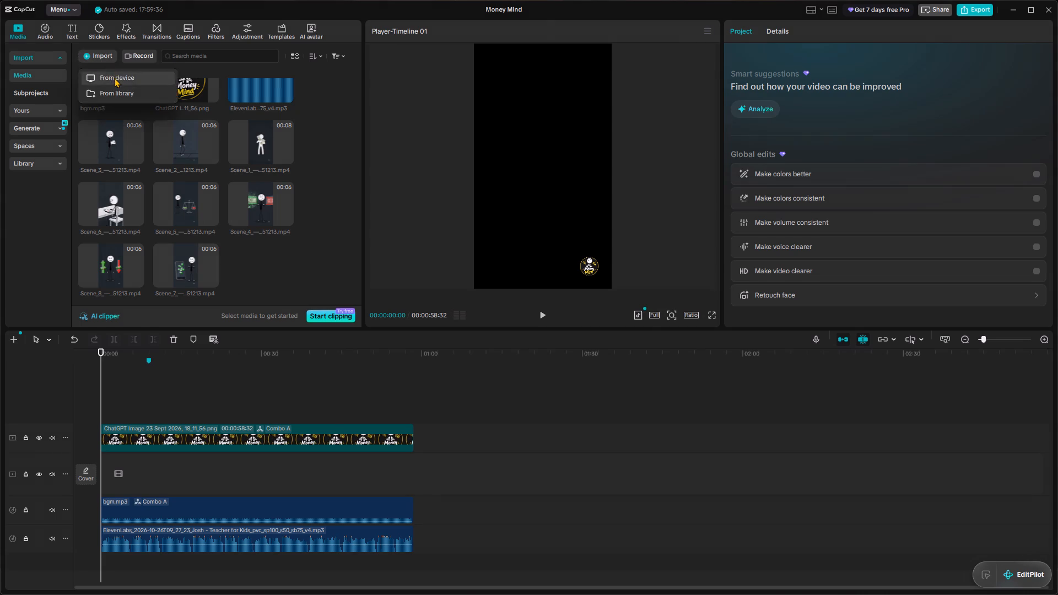
{"action": "left_click", "coordinate": [114, 78]}
{"action": "left_click", "coordinate": [127, 85]}
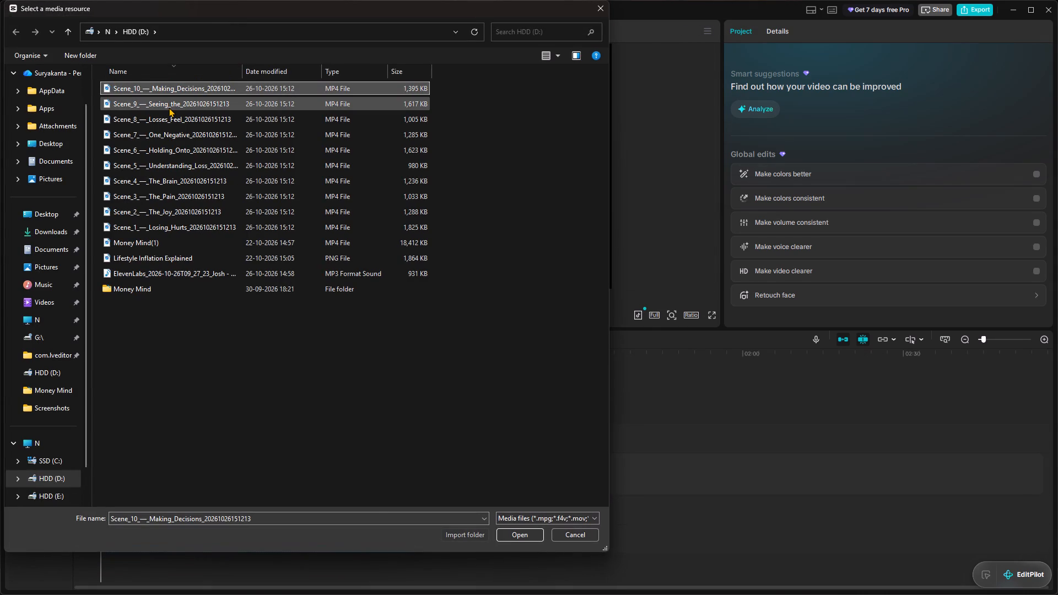
{"action": "double_click", "coordinate": [169, 107], "text": "shift"}
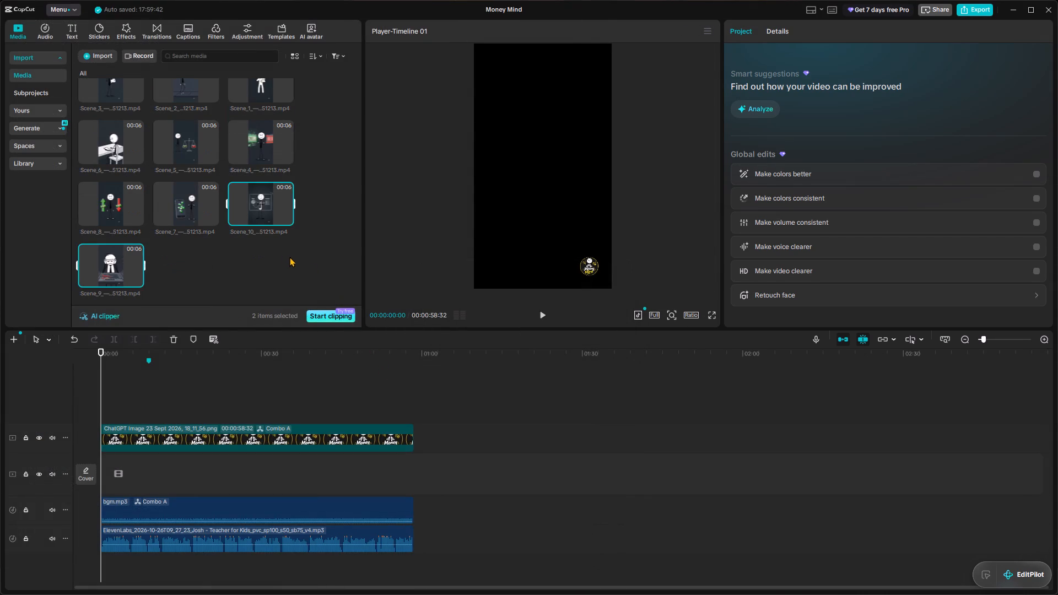
{"action": "left_click", "coordinate": [284, 253]}
Insert the Scene 10, 9, 8, 7 and 6 clips in that order at the start of the main video track.
{"action": "scroll", "coordinate": [284, 253], "scroll_direction": "up", "scroll_amount": 3}
{"action": "scroll", "coordinate": [207, 456], "scroll_direction": "up", "scroll_amount": 3}
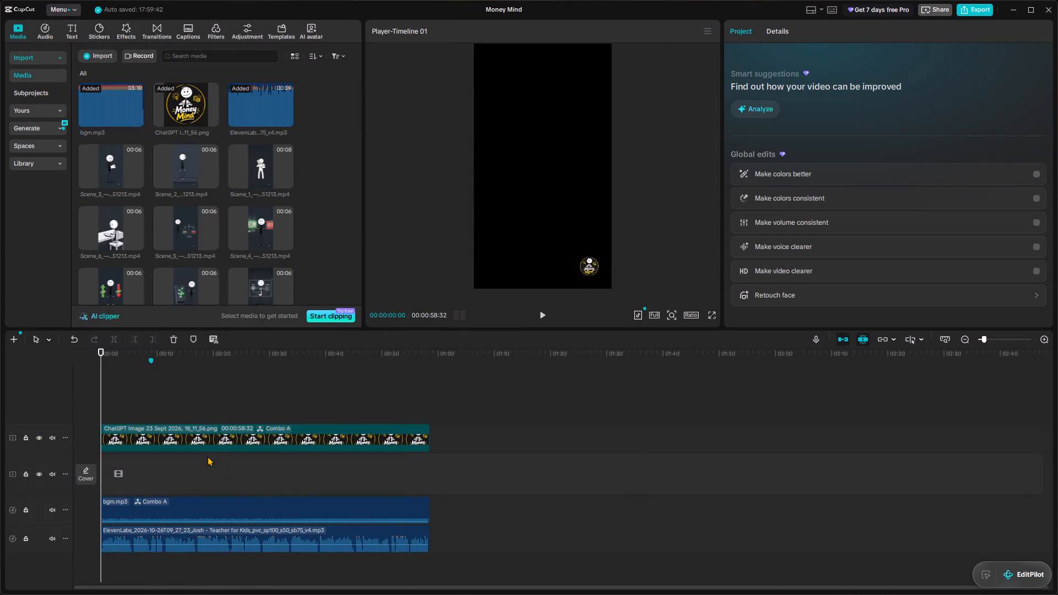
{"action": "scroll", "coordinate": [207, 456], "scroll_direction": "up", "scroll_amount": 19}
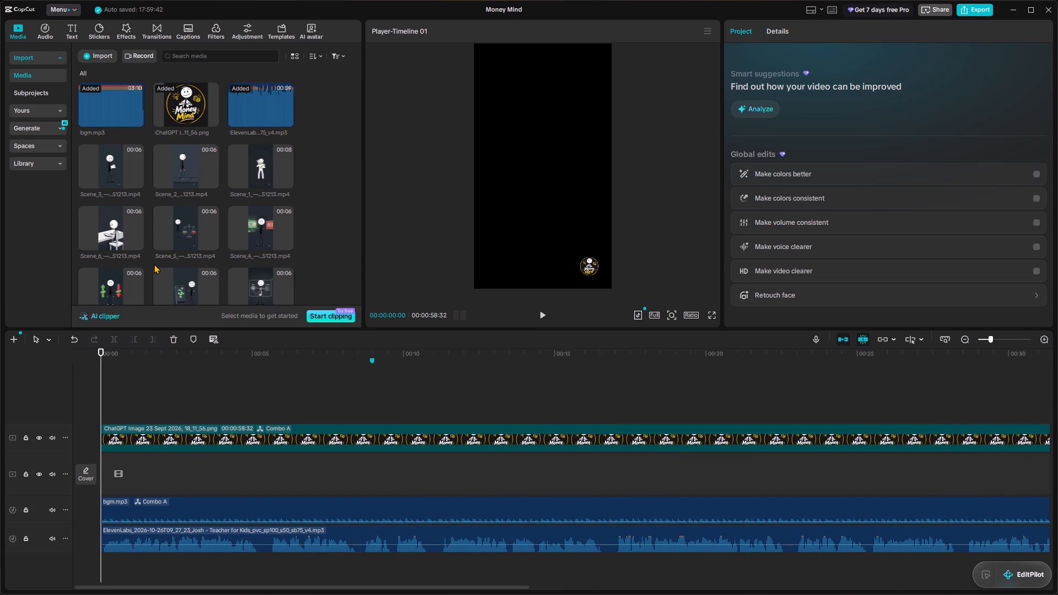
{"action": "scroll", "coordinate": [154, 264], "scroll_direction": "up", "scroll_amount": 2}
{"action": "scroll", "coordinate": [154, 257], "scroll_direction": "down", "scroll_amount": 7}
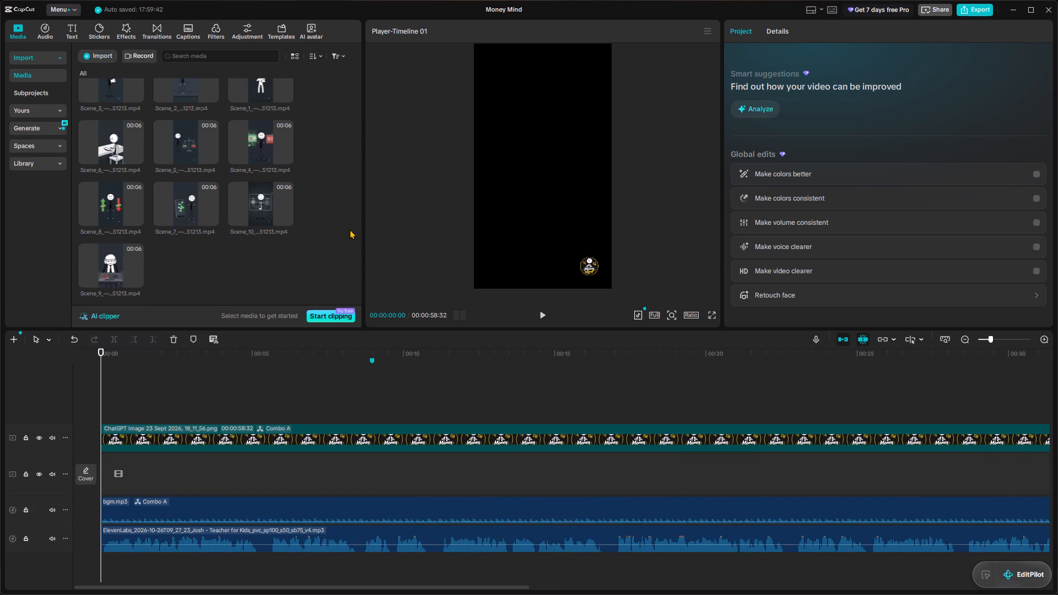
{"action": "left_click", "coordinate": [285, 218]}
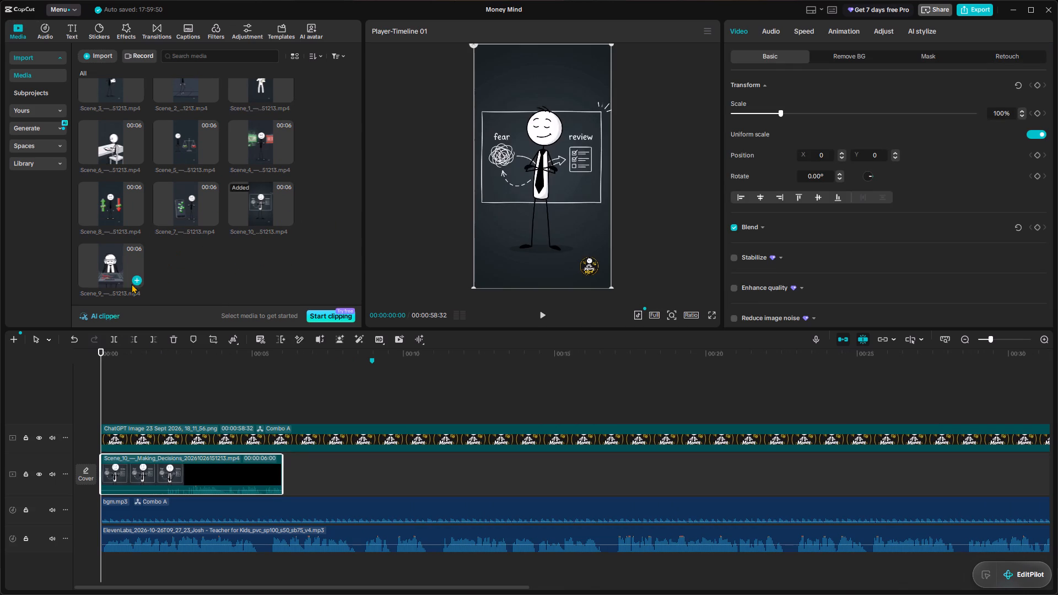
{"action": "left_click", "coordinate": [136, 276]}
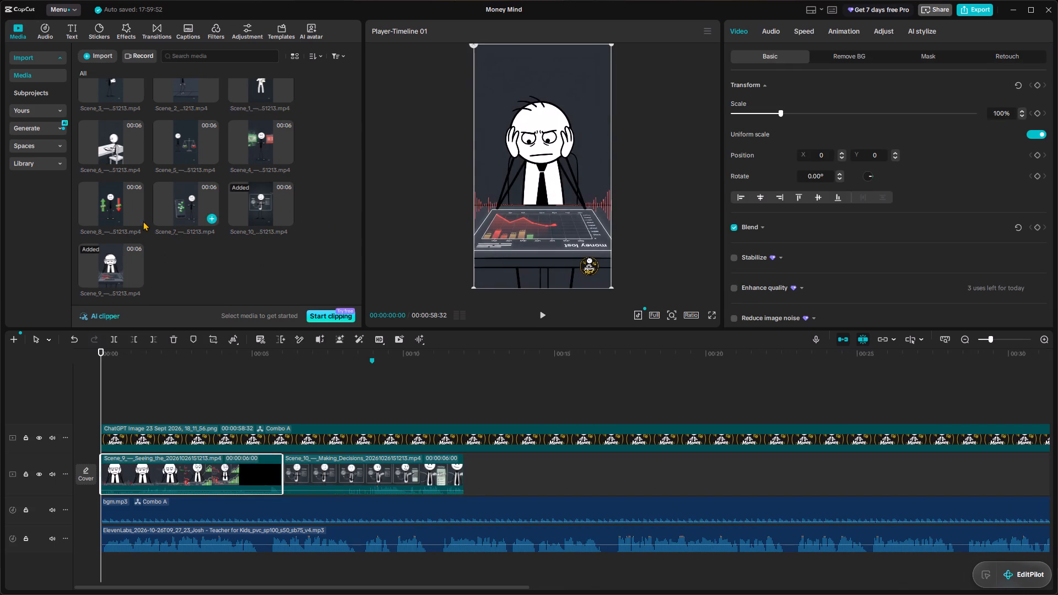
{"action": "left_click", "coordinate": [133, 216]}
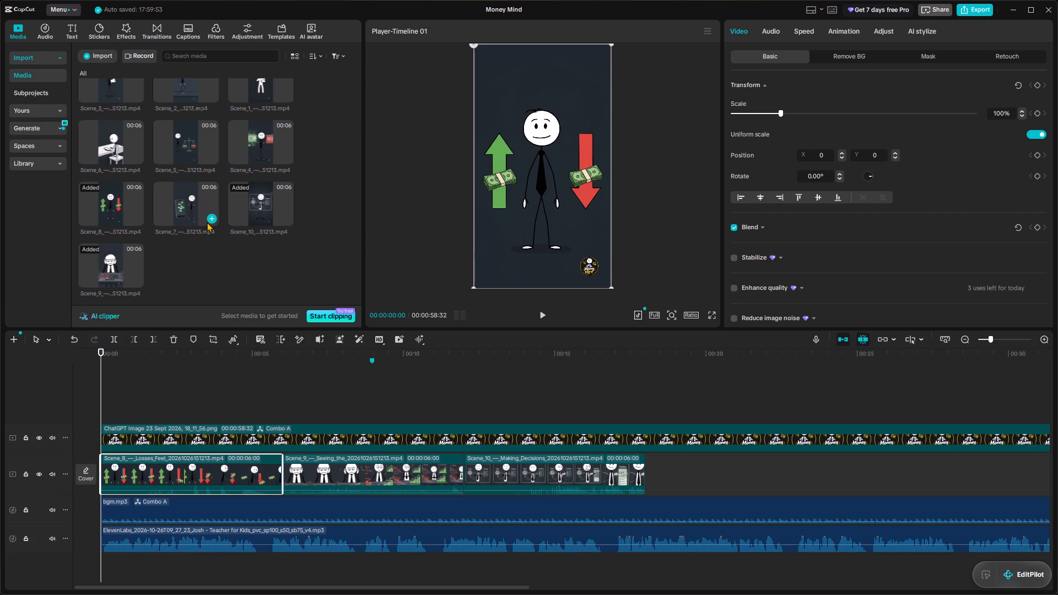
{"action": "left_click", "coordinate": [210, 219]}
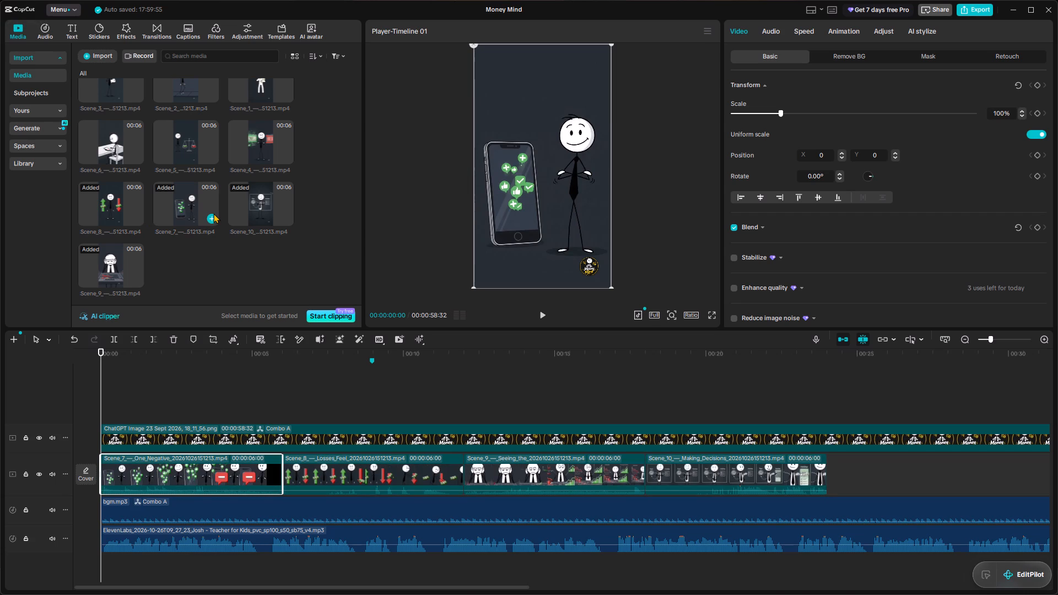
{"action": "left_click", "coordinate": [135, 158]}
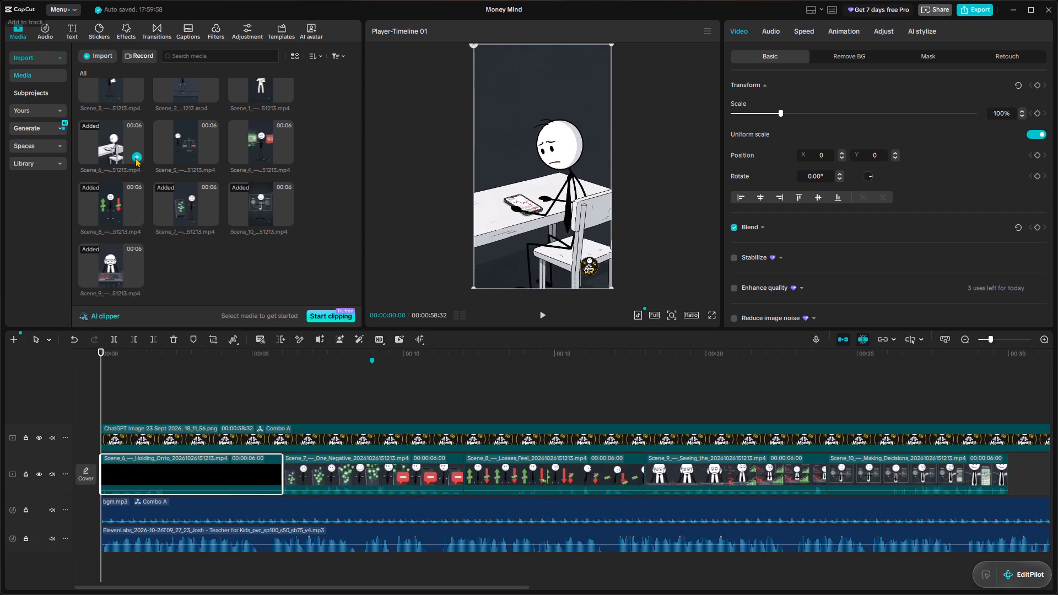
Insert the Scene 5, 4, 3, 2 and 1 clips in that order at the start of the main track, ahead of Scene 6.
{"action": "left_click", "coordinate": [209, 158]}
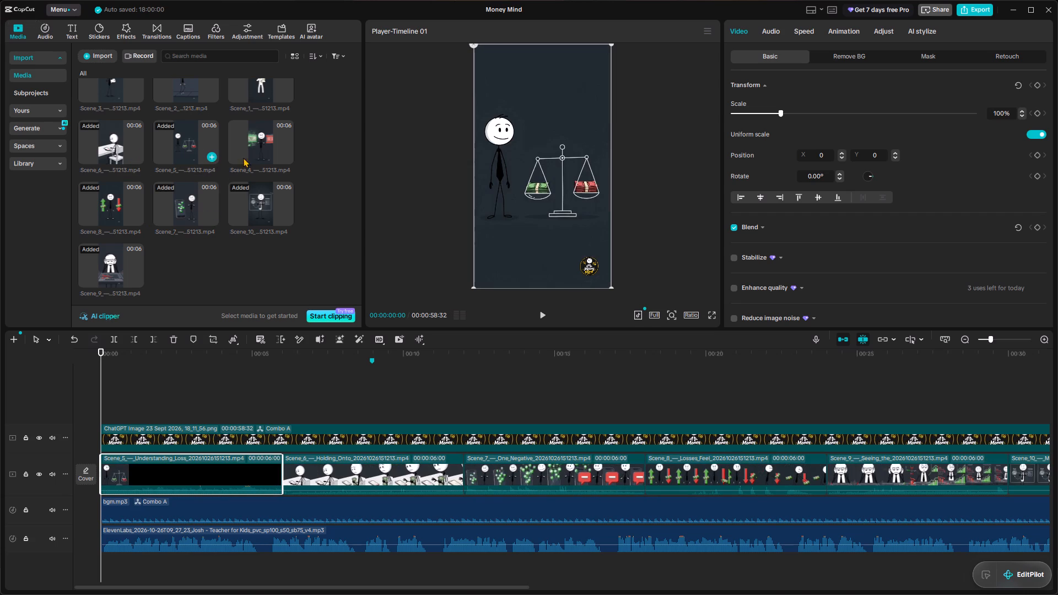
{"action": "left_click", "coordinate": [285, 158]}
{"action": "scroll", "coordinate": [286, 210], "scroll_direction": "up", "scroll_amount": 1}
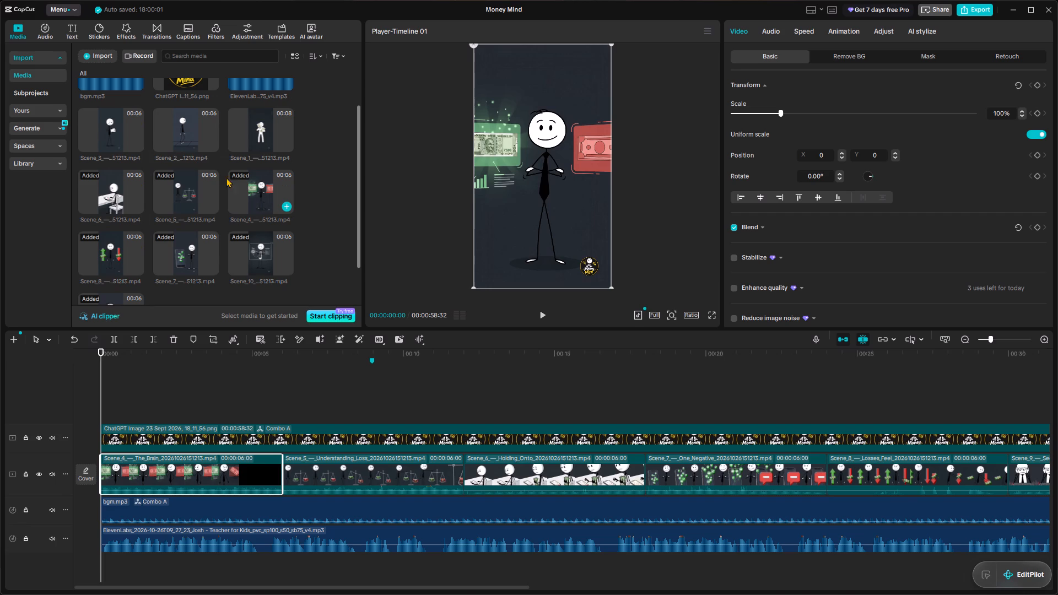
{"action": "left_click", "coordinate": [137, 145]}
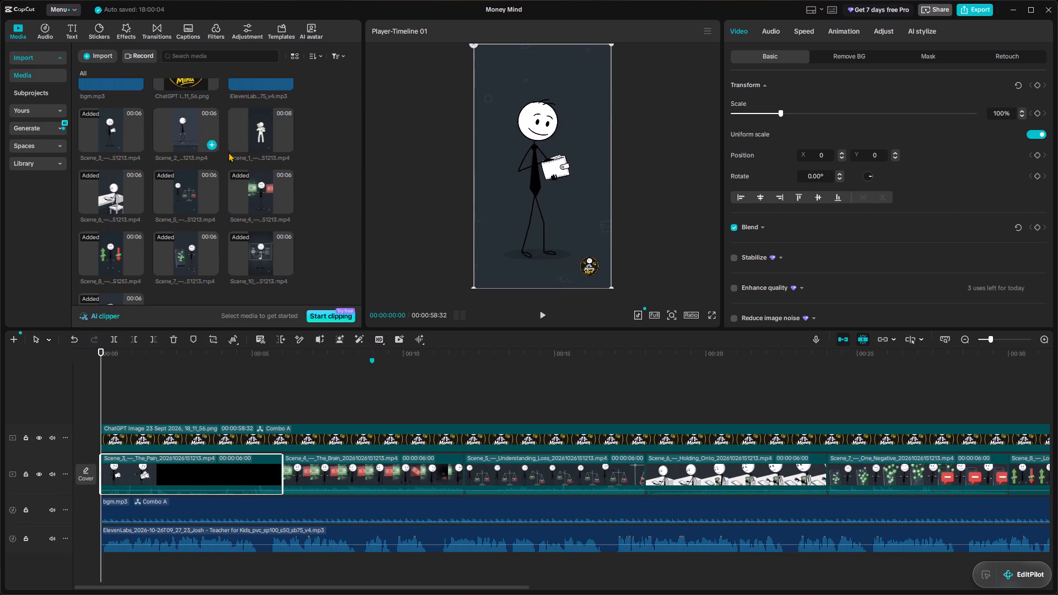
{"action": "left_click", "coordinate": [210, 144]}
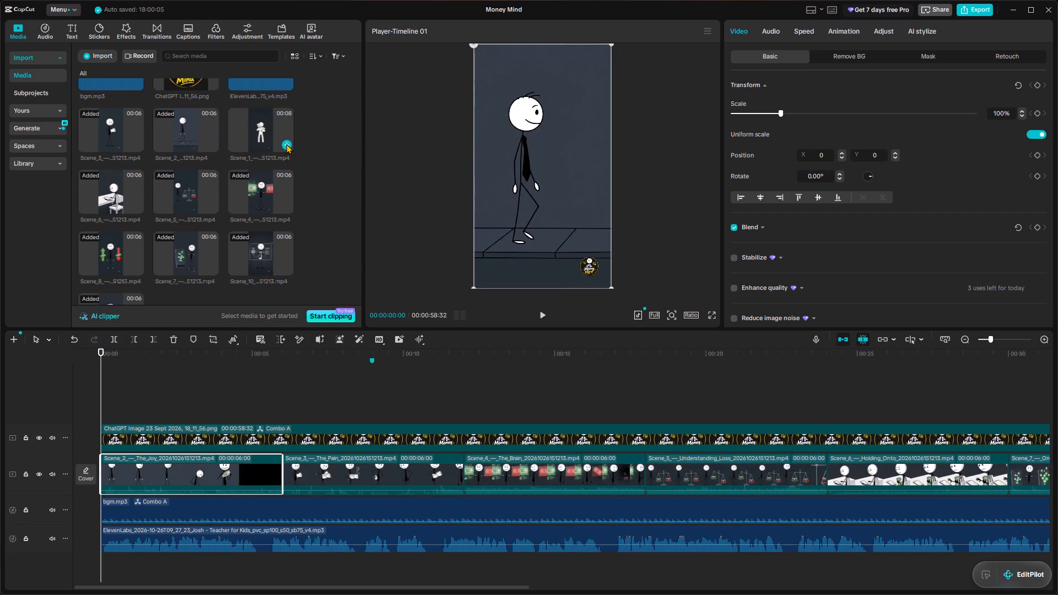
{"action": "left_click", "coordinate": [286, 144]}
{"action": "left_click", "coordinate": [186, 359]}
{"action": "left_click", "coordinate": [159, 370]}
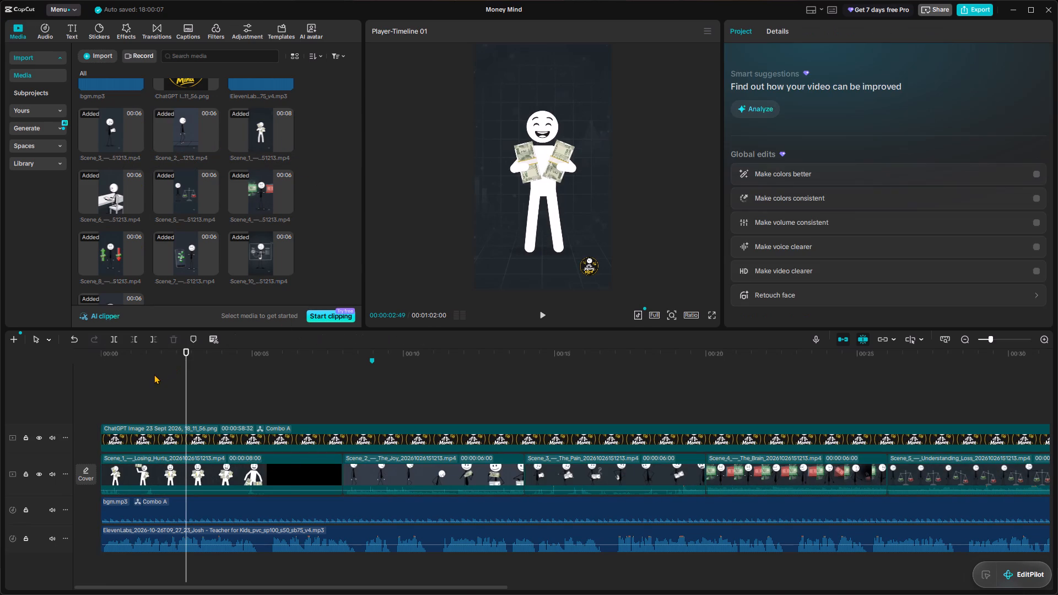
Play back the assembled sequence from the start through the transition from Scene 1 to Scene 2.
{"action": "left_click_drag", "start_coordinate": [154, 374], "coordinate": [31, 414]}
{"action": "left_click", "coordinate": [131, 394]}
{"action": "left_click", "coordinate": [127, 388]}
{"action": "left_click_drag", "start_coordinate": [124, 388], "coordinate": [5, 413]}
{"action": "key", "text": "space"}
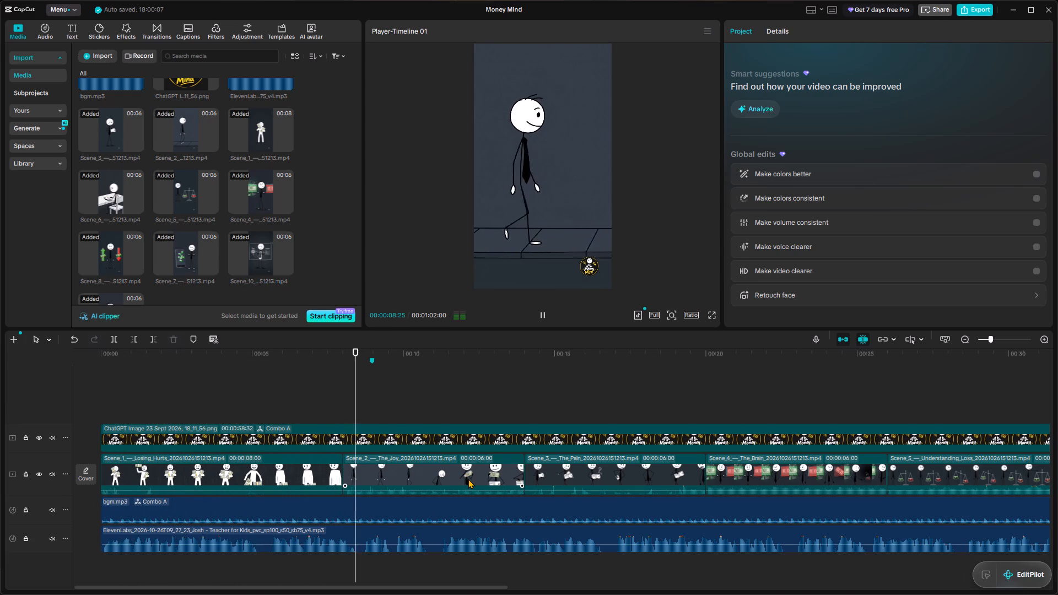
{"action": "key", "text": "space"}
Lower the audio volume of all ten scene clips on the main video track to the minimum.
{"action": "scroll", "coordinate": [446, 456], "scroll_direction": "down", "scroll_amount": 7, "text": "ctrl"}
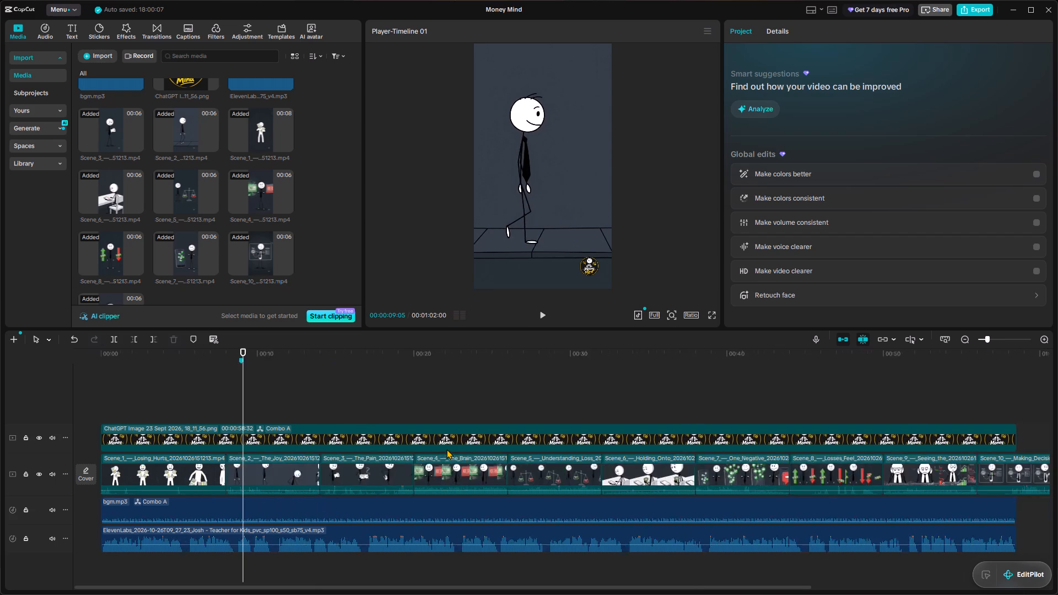
{"action": "scroll", "coordinate": [446, 449], "scroll_direction": "down", "scroll_amount": 8, "text": "ctrl"}
{"action": "left_click", "coordinate": [447, 462]}
{"action": "left_click_drag", "start_coordinate": [448, 461], "coordinate": [291, 461]}
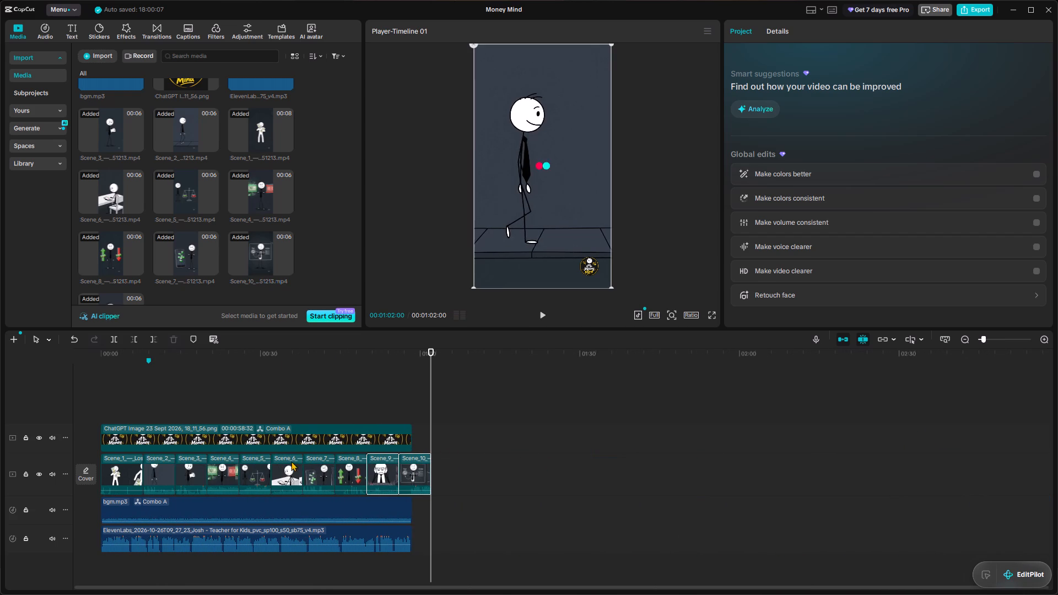
{"action": "left_click_drag", "start_coordinate": [291, 461], "coordinate": [109, 461]}
{"action": "left_click", "coordinate": [482, 474]}
{"action": "left_click_drag", "start_coordinate": [482, 472], "coordinate": [412, 472]}
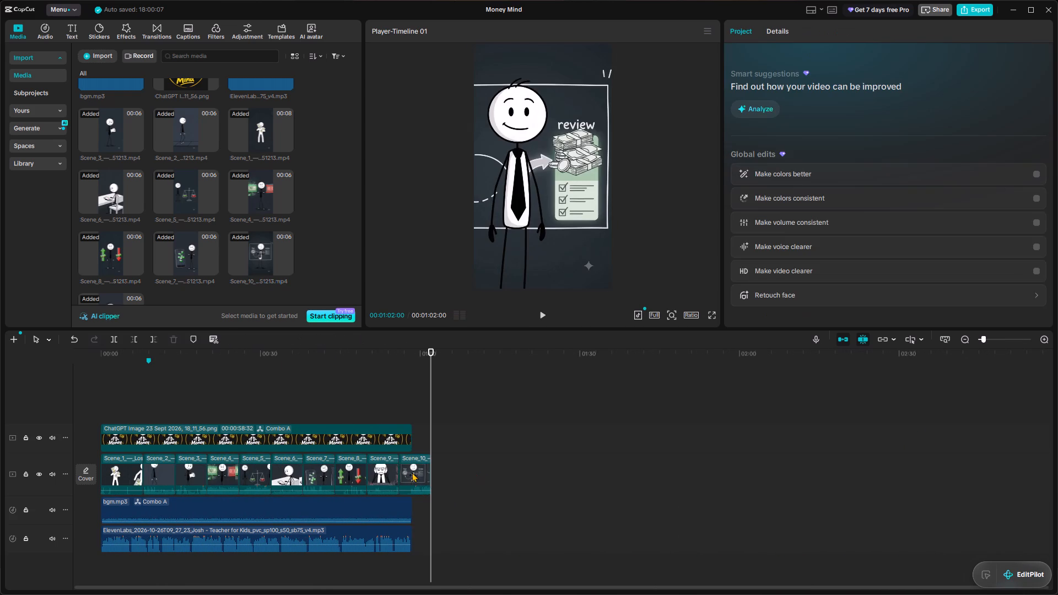
{"action": "left_click_drag", "start_coordinate": [412, 472], "coordinate": [122, 462]}
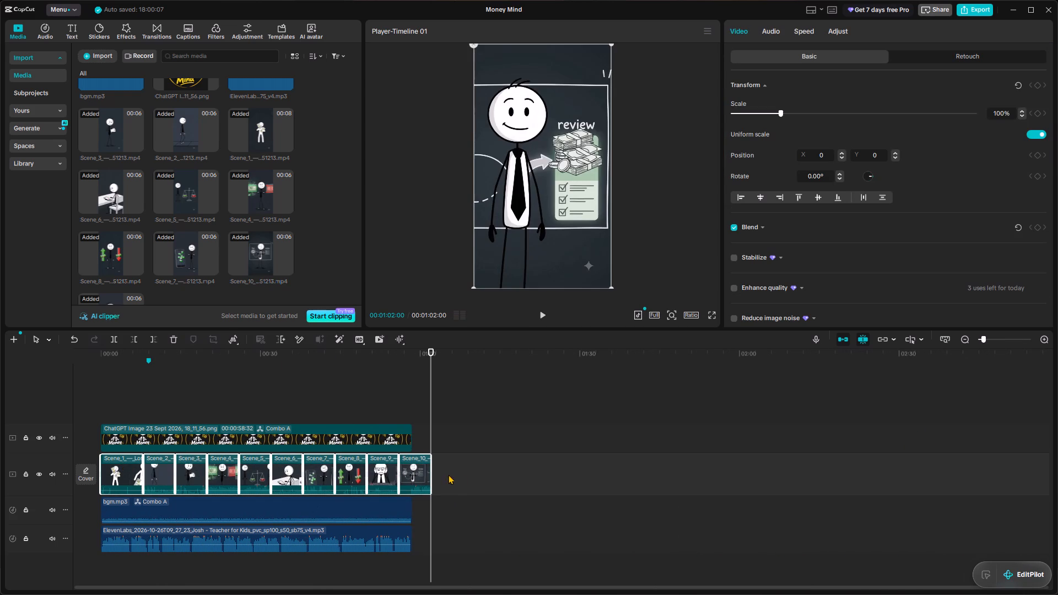
{"action": "left_click", "coordinate": [766, 30]}
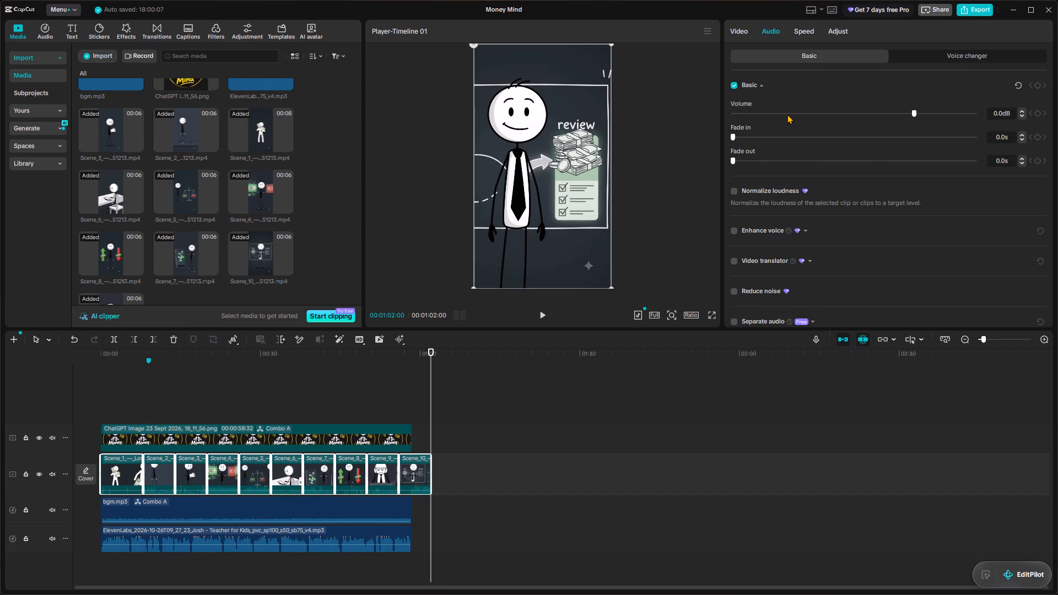
{"action": "left_click_drag", "start_coordinate": [787, 114], "coordinate": [679, 133]}
{"action": "left_click", "coordinate": [305, 397]}
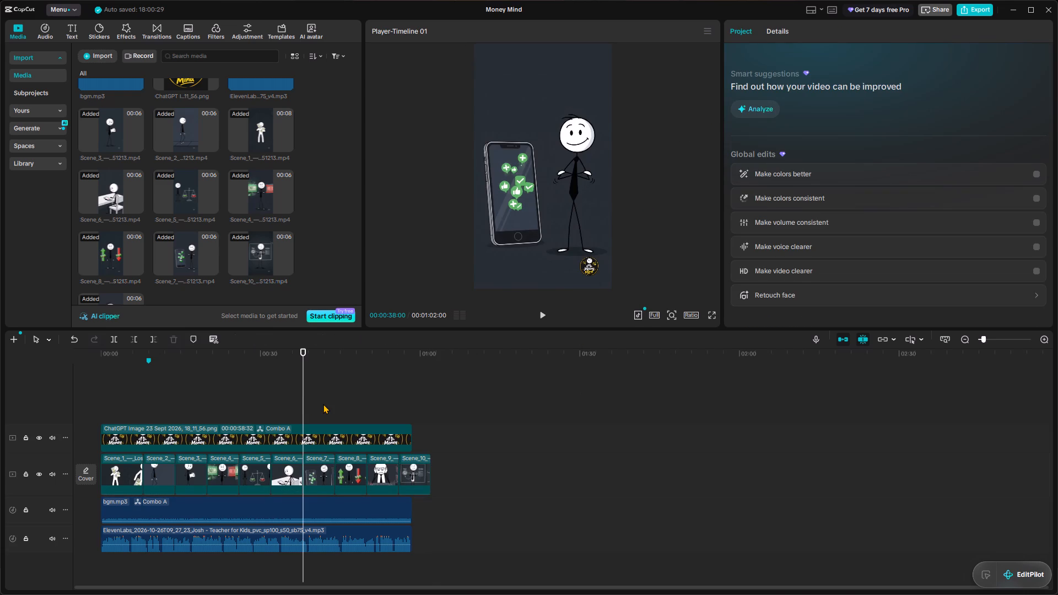
Return the playhead to the timeline start and generate auto captions with English as the spoken language and no bilingual captions.
{"action": "scroll", "coordinate": [188, 416], "scroll_direction": "up", "scroll_amount": 12, "text": "ctrl"}
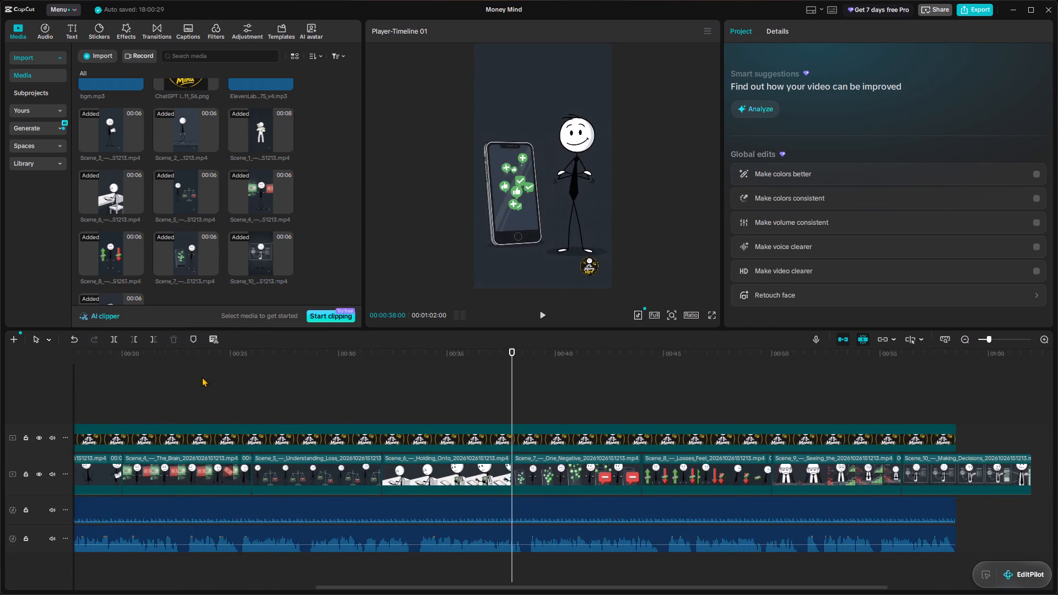
{"action": "left_click", "coordinate": [202, 377]}
{"action": "left_click_drag", "start_coordinate": [202, 377], "coordinate": [17, 475]}
{"action": "scroll", "coordinate": [257, 436], "scroll_direction": "up", "scroll_amount": 6, "text": "ctrl"}
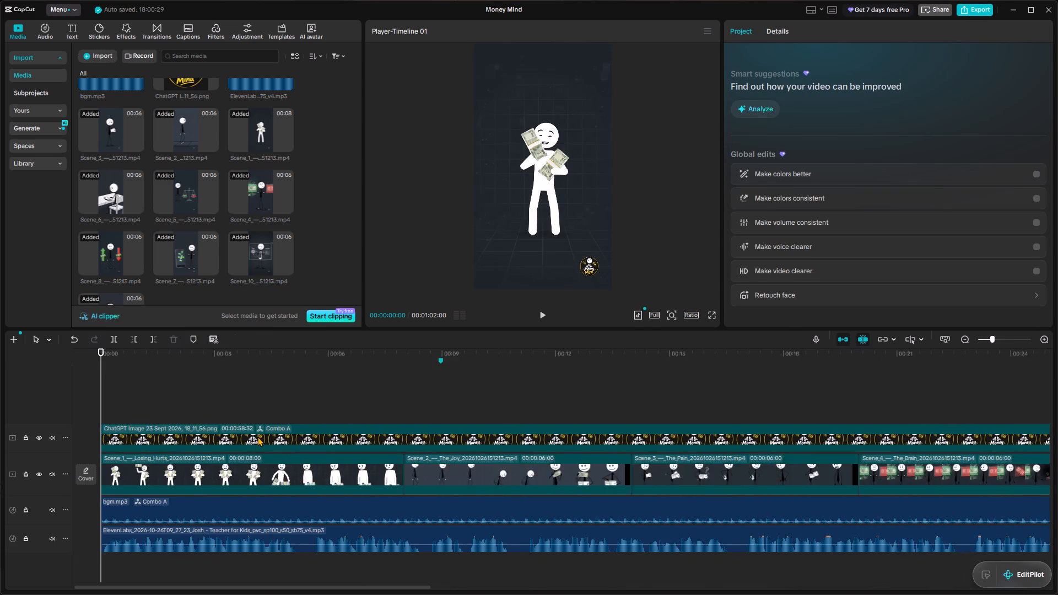
{"action": "scroll", "coordinate": [257, 436], "scroll_direction": "up", "scroll_amount": 3, "text": "ctrl"}
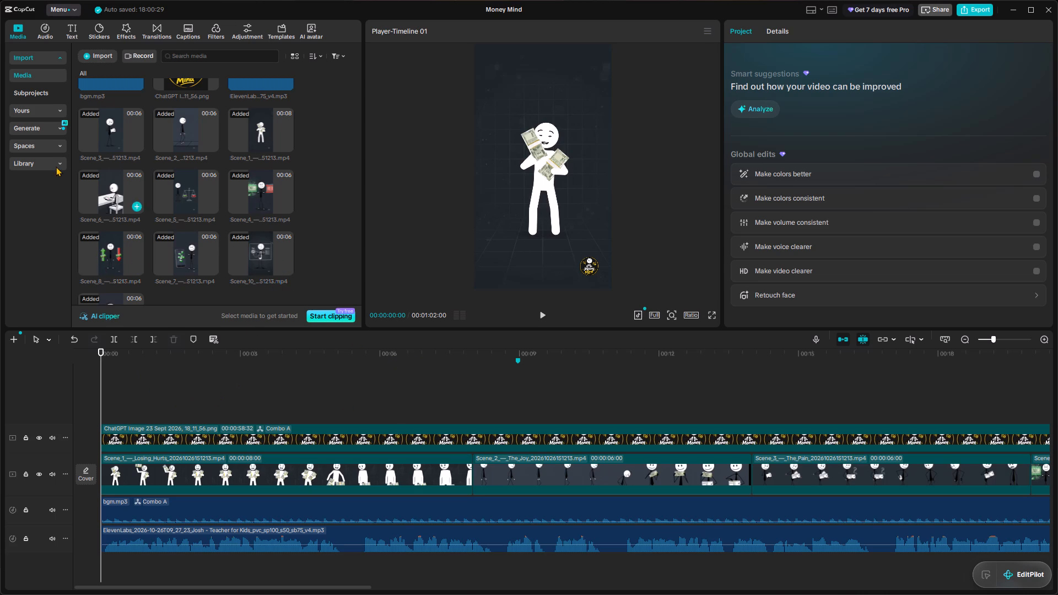
{"action": "left_click", "coordinate": [77, 35]}
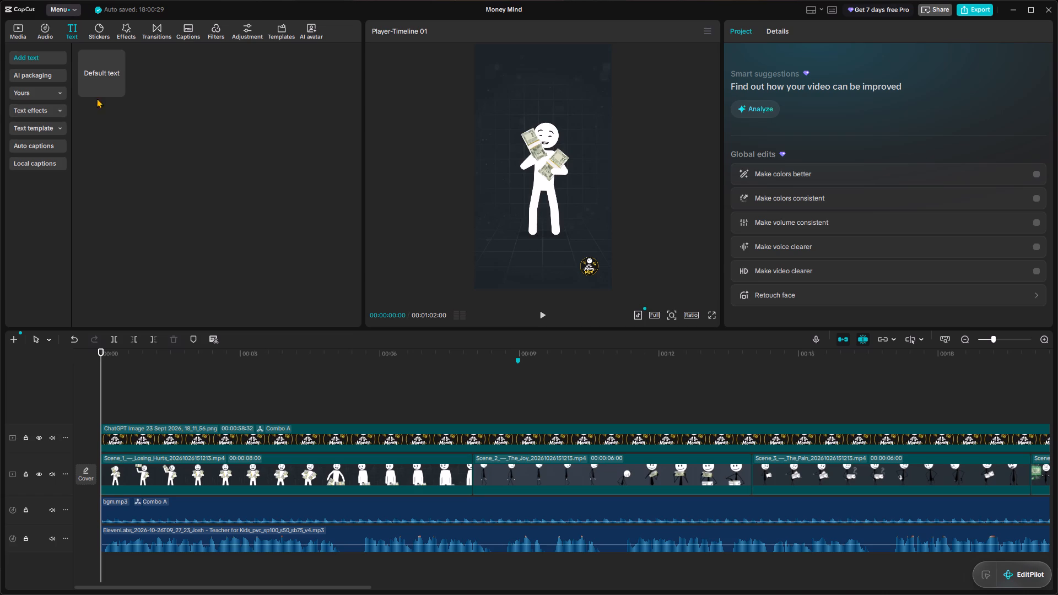
{"action": "left_click", "coordinate": [186, 26]}
{"action": "left_click", "coordinate": [346, 313]}
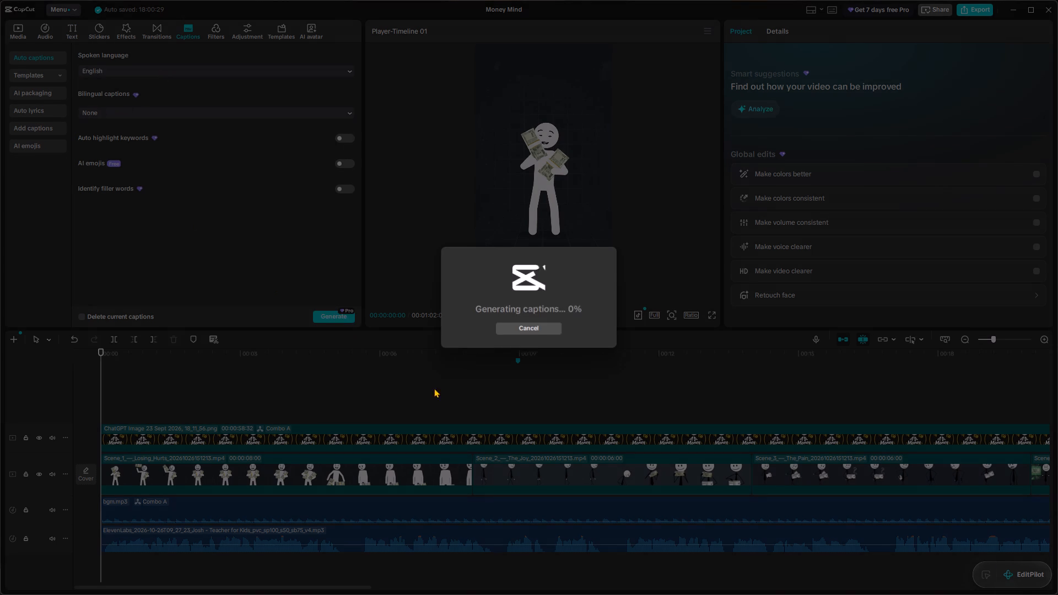
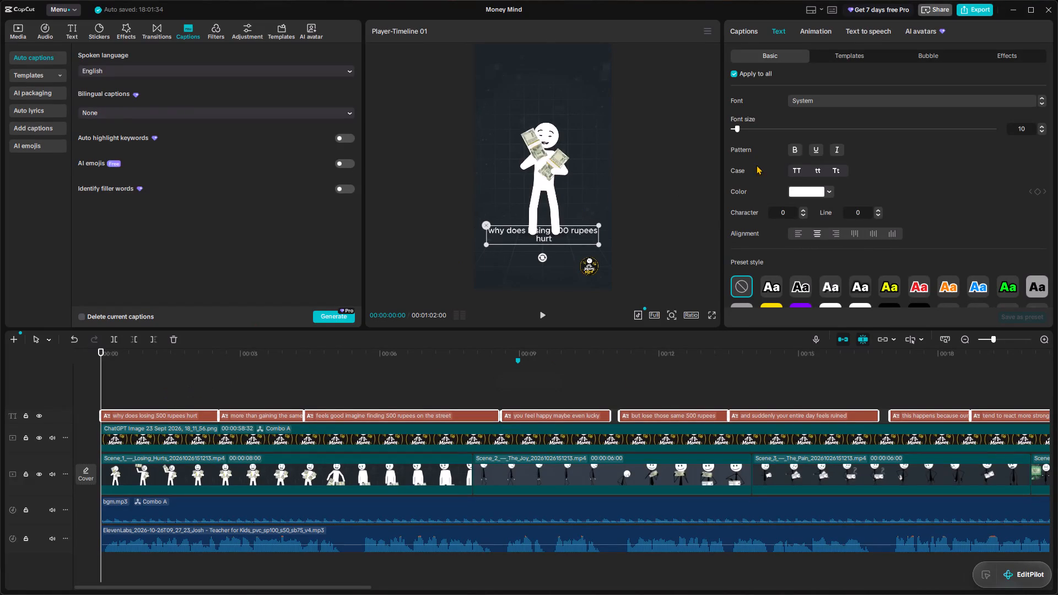
Open the text templates for the generated captions, with styling applied to all of them.
{"action": "left_click", "coordinate": [841, 63]}
{"action": "left_click", "coordinate": [844, 62]}
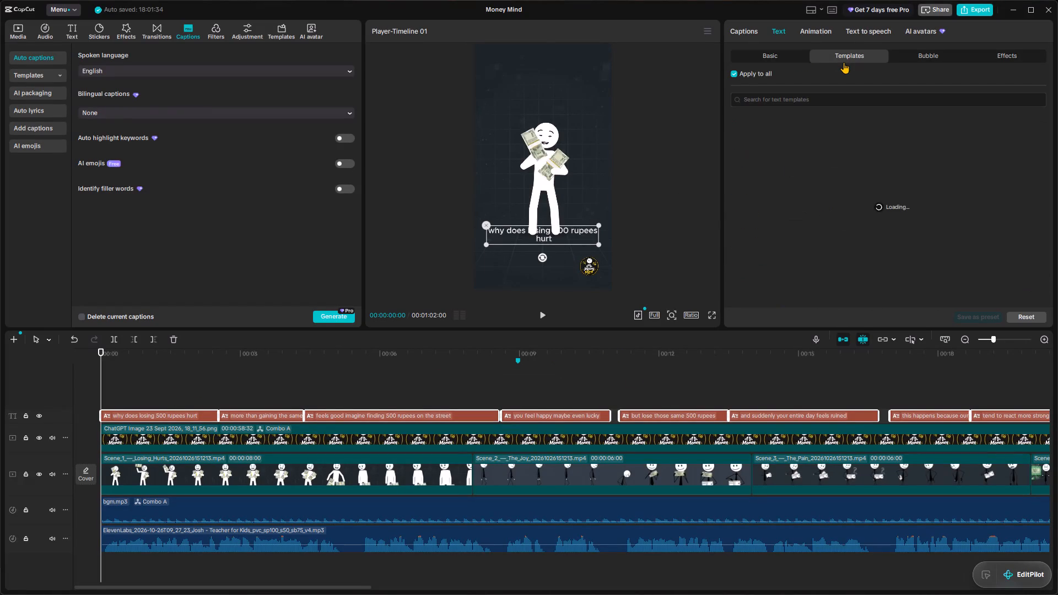
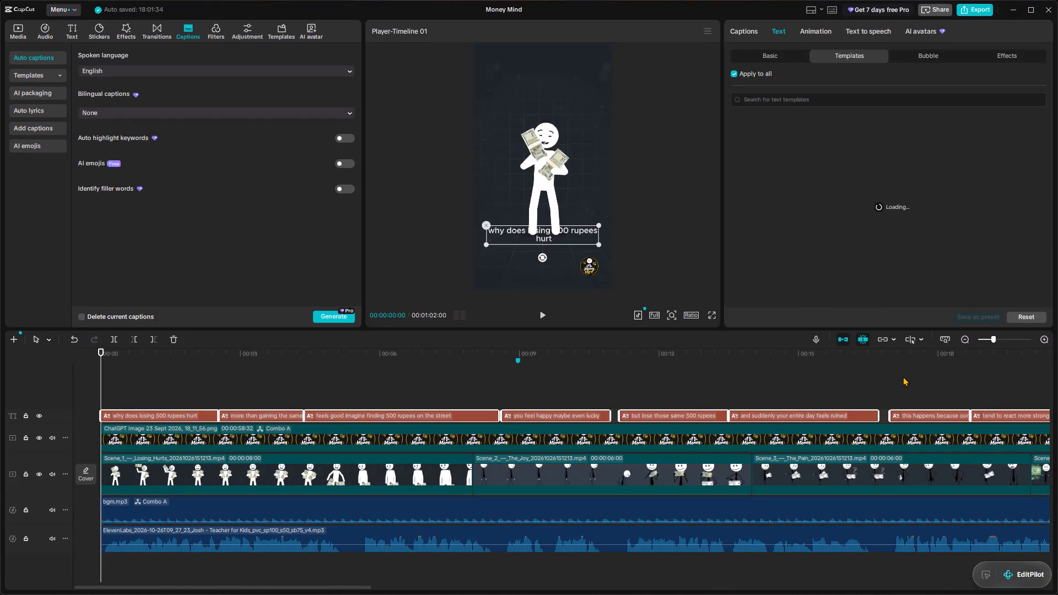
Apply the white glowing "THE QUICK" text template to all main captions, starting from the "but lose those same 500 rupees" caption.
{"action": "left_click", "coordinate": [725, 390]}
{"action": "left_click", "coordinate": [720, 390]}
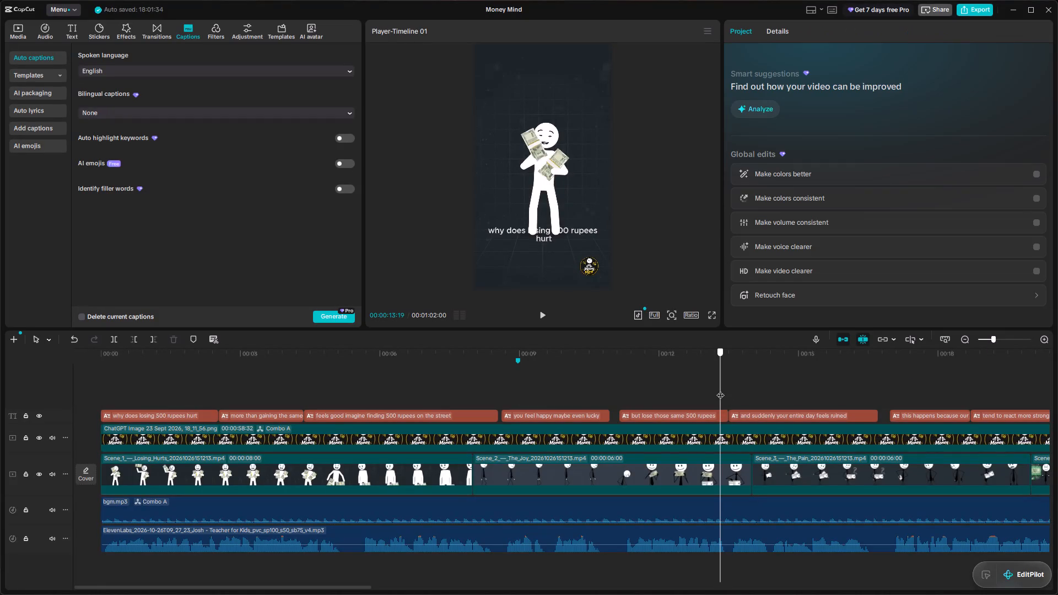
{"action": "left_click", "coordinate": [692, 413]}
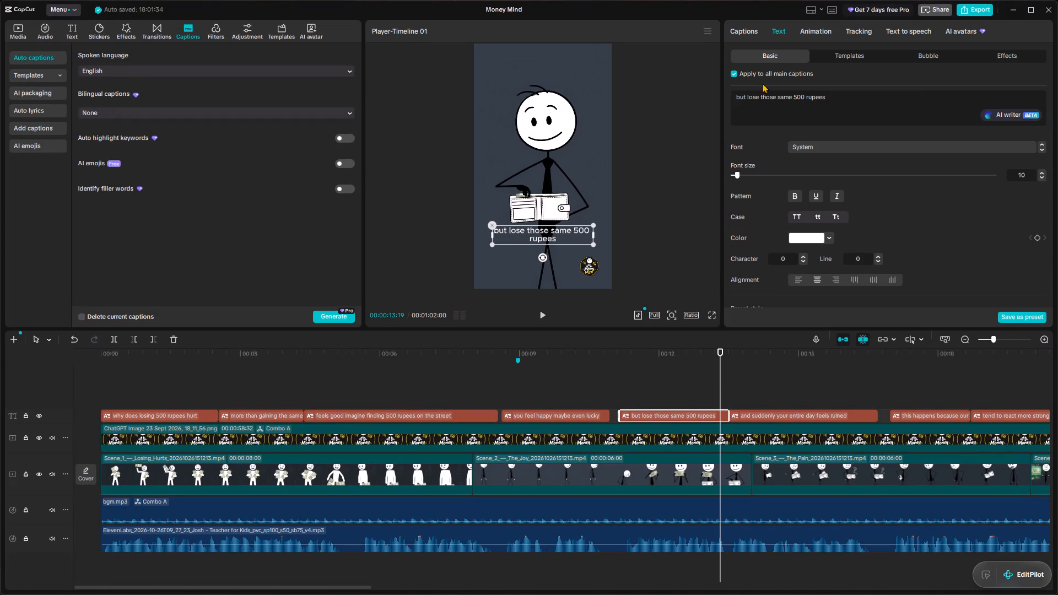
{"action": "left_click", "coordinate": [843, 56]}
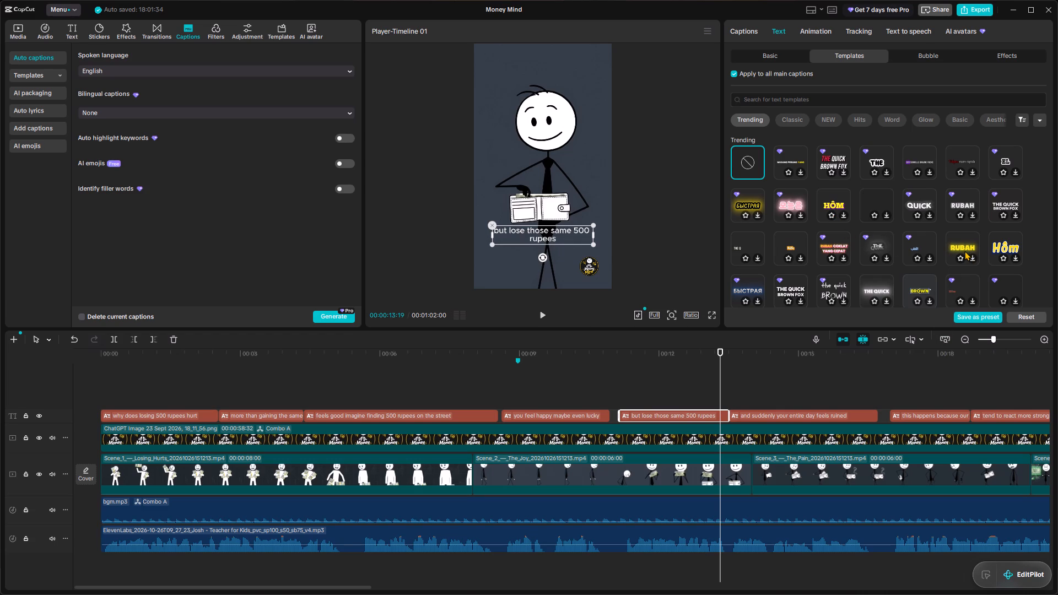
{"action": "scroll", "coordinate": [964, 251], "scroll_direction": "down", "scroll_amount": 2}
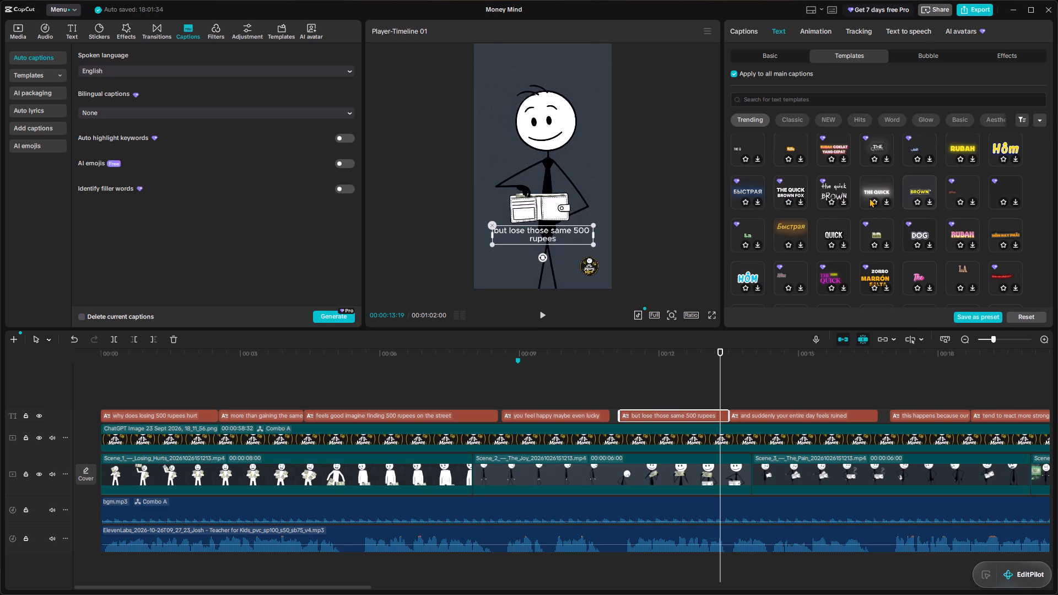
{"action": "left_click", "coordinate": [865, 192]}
Browse the Trending and Classic text templates for an alternative caption style.
{"action": "scroll", "coordinate": [835, 249], "scroll_direction": "down", "scroll_amount": 2}
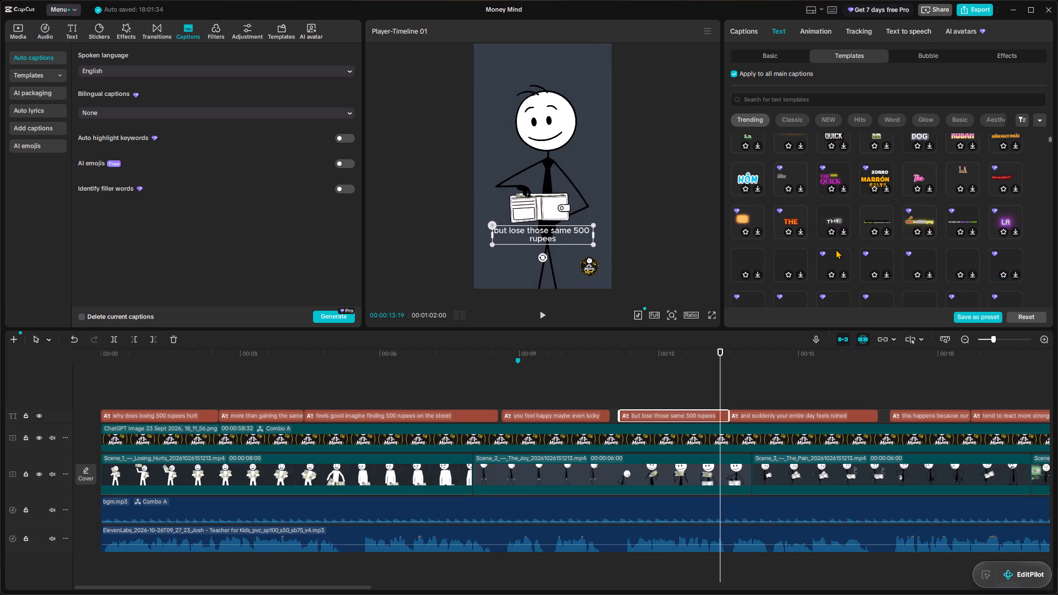
{"action": "scroll", "coordinate": [835, 249], "scroll_direction": "down", "scroll_amount": 3}
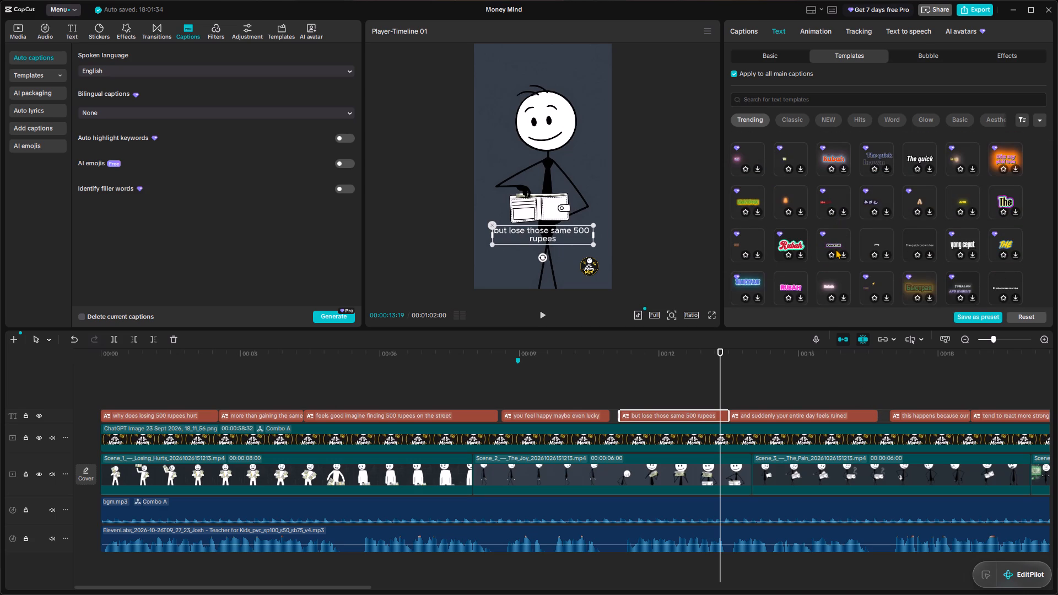
{"action": "scroll", "coordinate": [835, 249], "scroll_direction": "down", "scroll_amount": 3}
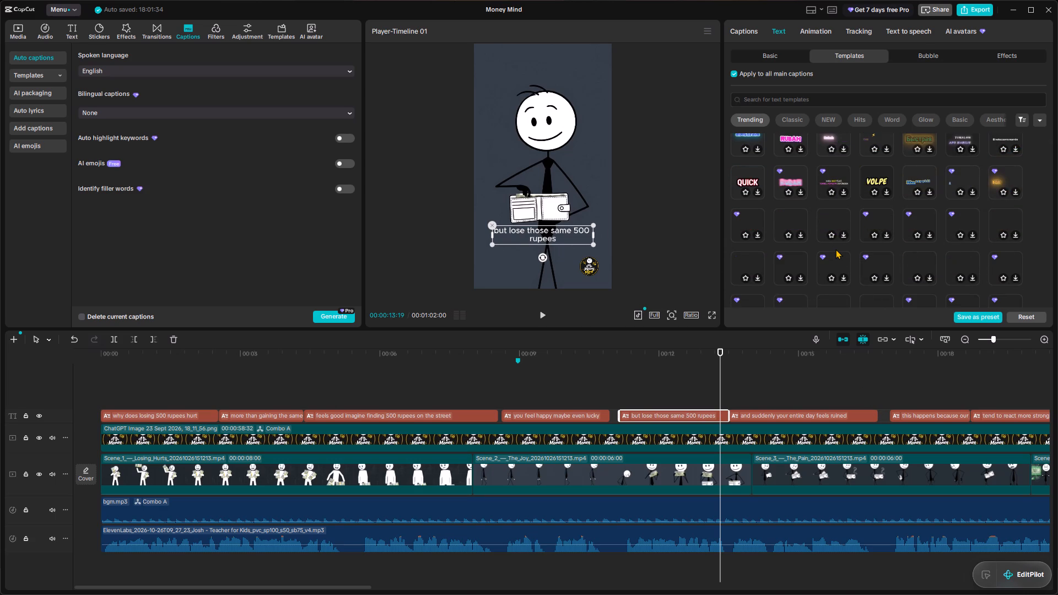
{"action": "scroll", "coordinate": [835, 249], "scroll_direction": "down", "scroll_amount": 3}
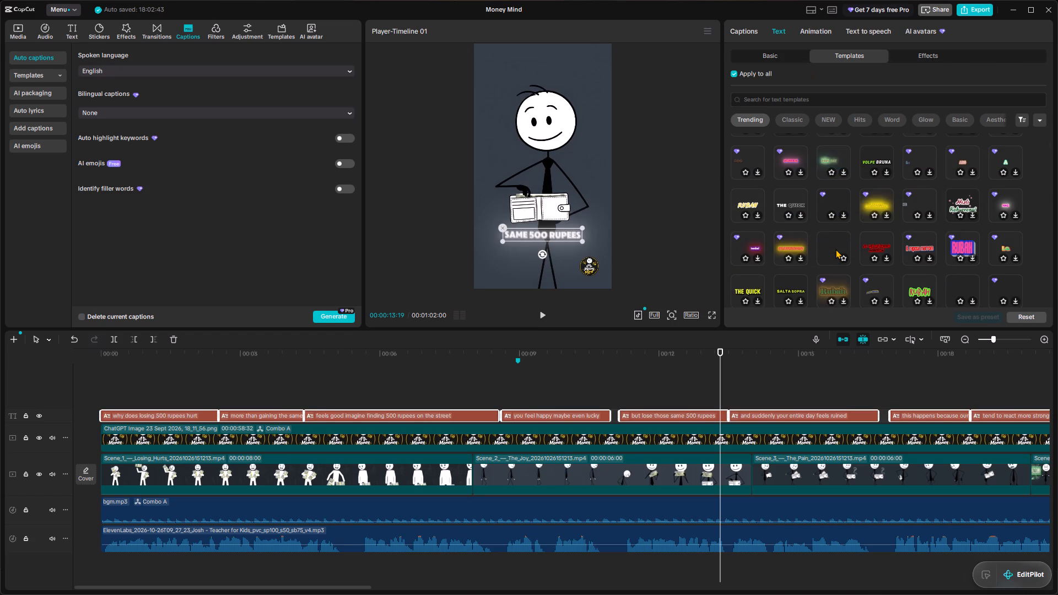
{"action": "scroll", "coordinate": [835, 249], "scroll_direction": "down", "scroll_amount": 2}
{"action": "scroll", "coordinate": [835, 249], "scroll_direction": "up", "scroll_amount": 1}
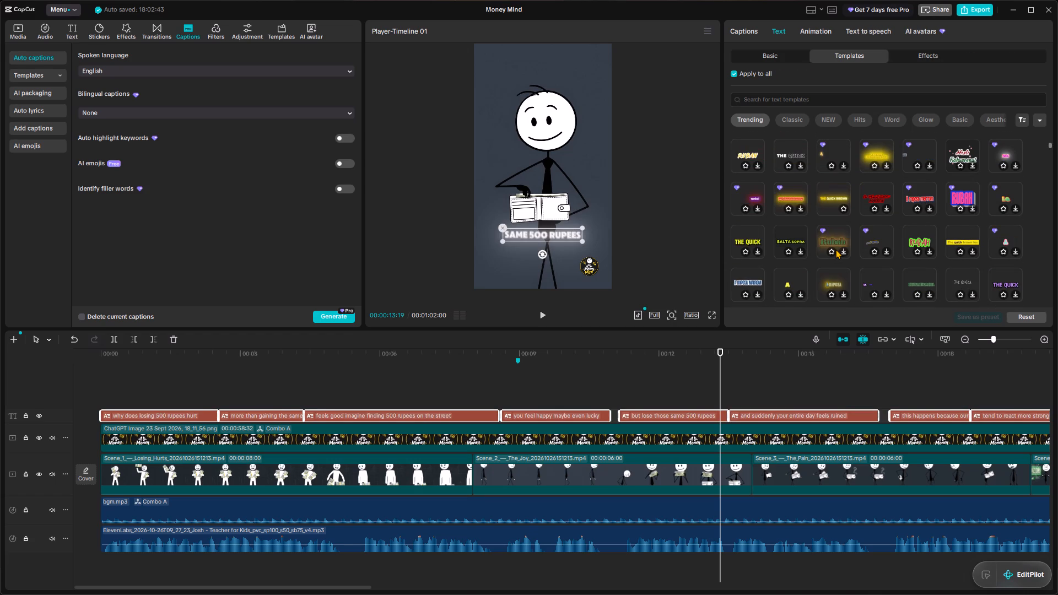
{"action": "scroll", "coordinate": [835, 249], "scroll_direction": "down", "scroll_amount": 3}
{"action": "scroll", "coordinate": [835, 249], "scroll_direction": "up", "scroll_amount": 1}
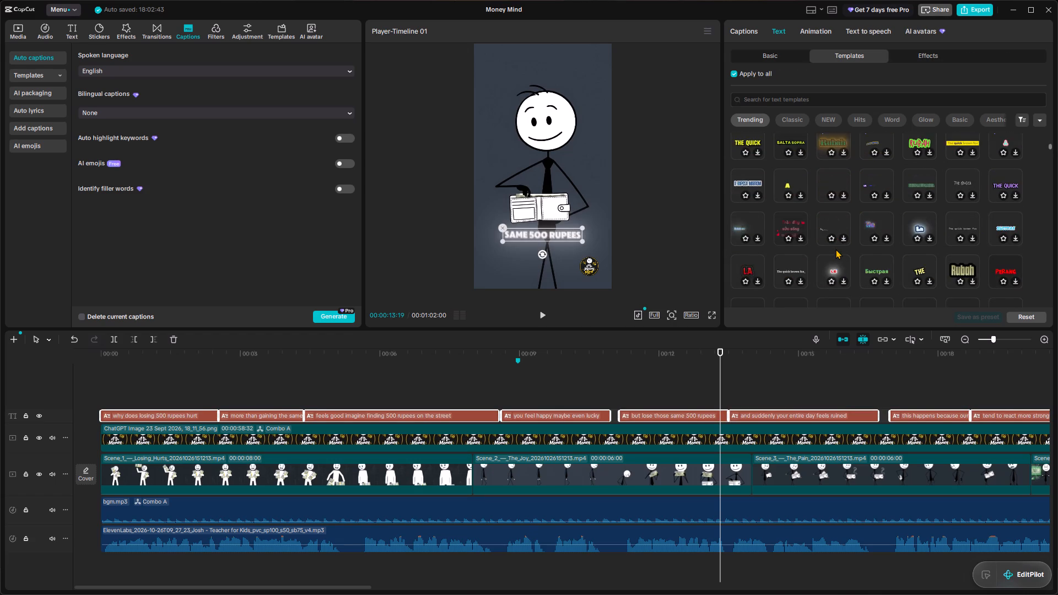
{"action": "scroll", "coordinate": [835, 249], "scroll_direction": "down", "scroll_amount": 4}
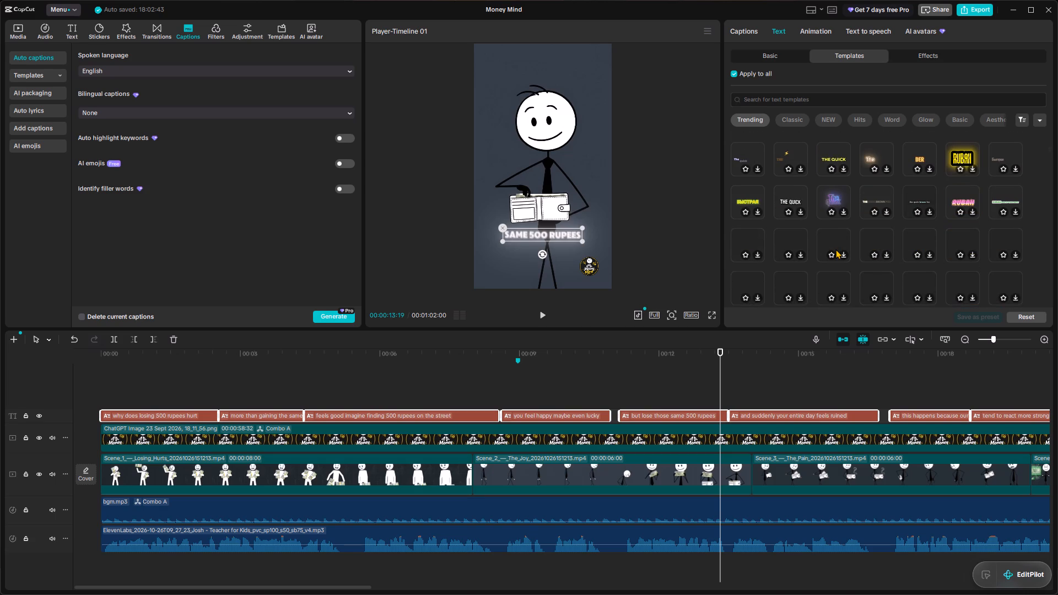
{"action": "scroll", "coordinate": [835, 249], "scroll_direction": "down", "scroll_amount": 3}
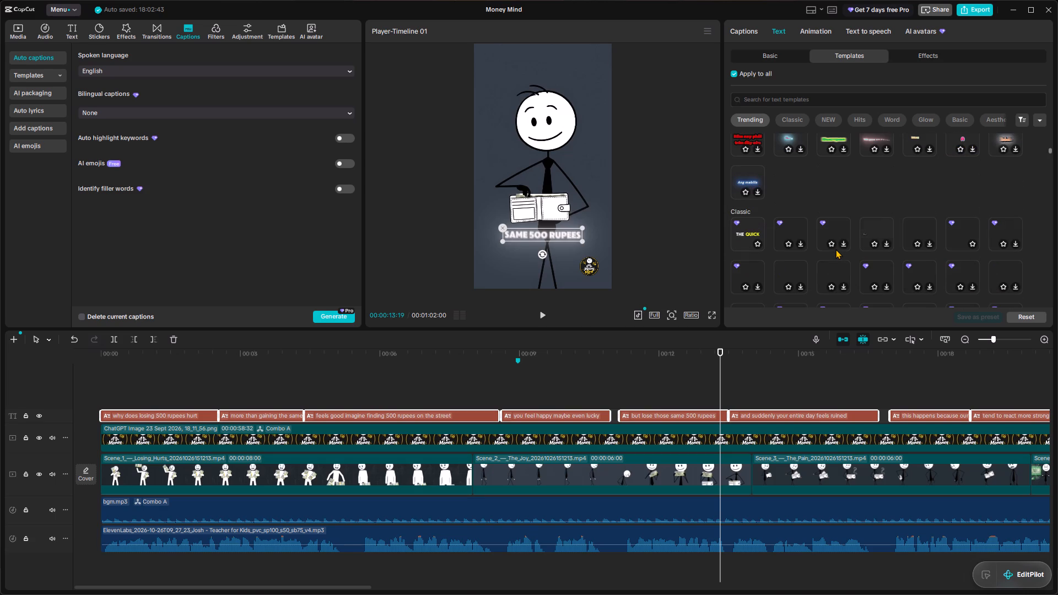
{"action": "scroll", "coordinate": [835, 249], "scroll_direction": "down", "scroll_amount": 2}
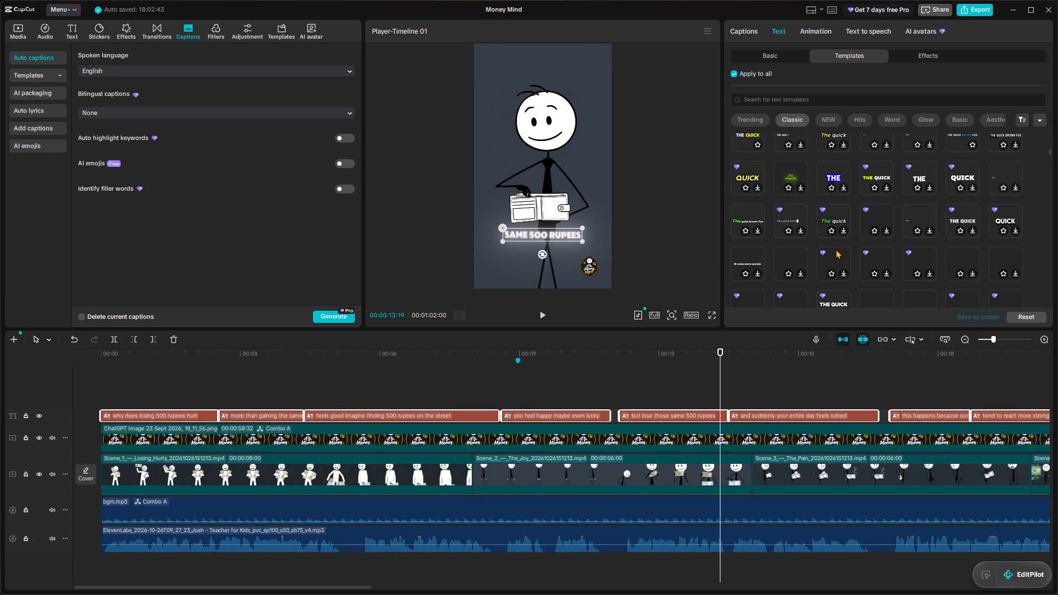
{"action": "scroll", "coordinate": [835, 249], "scroll_direction": "up", "scroll_amount": 1}
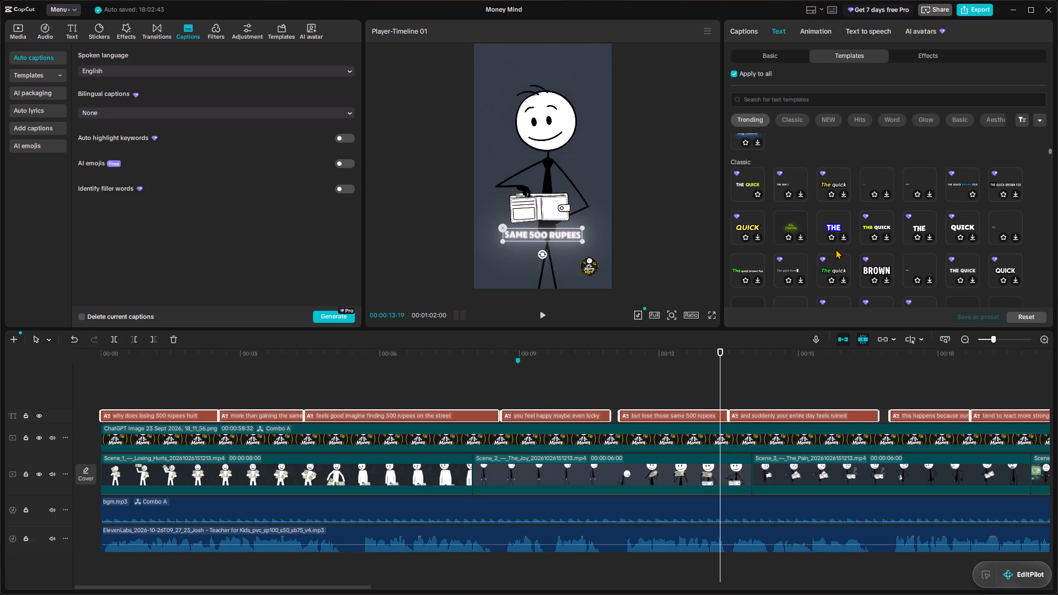
Apply the red-and-green "THE QUICK BROWN FOX" template from the Basic category to all captions.
{"action": "left_click", "coordinate": [893, 123]}
{"action": "left_click", "coordinate": [868, 122]}
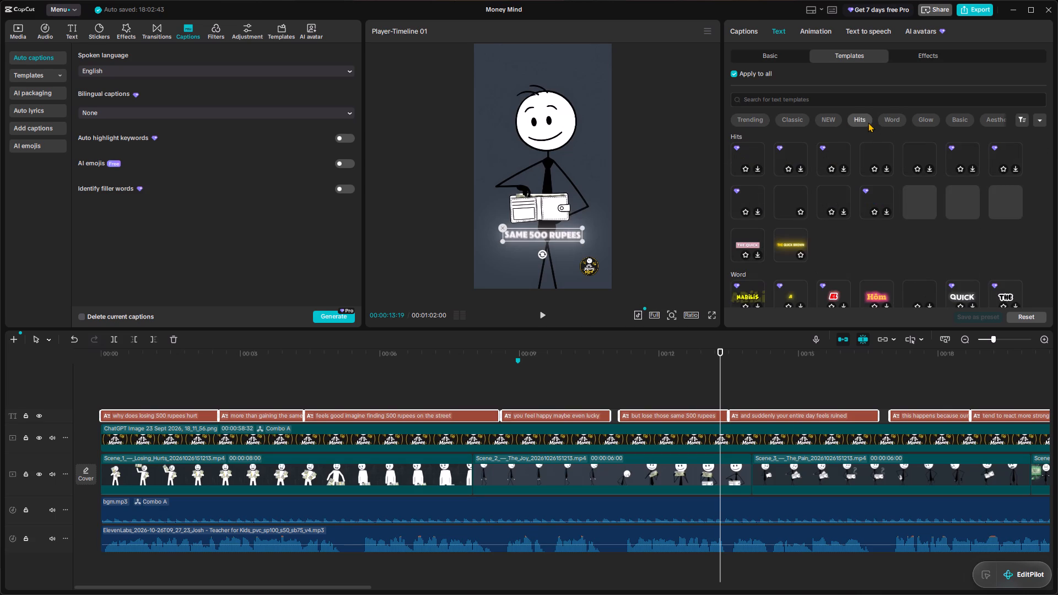
{"action": "left_click", "coordinate": [922, 128]}
{"action": "left_click", "coordinate": [957, 119]}
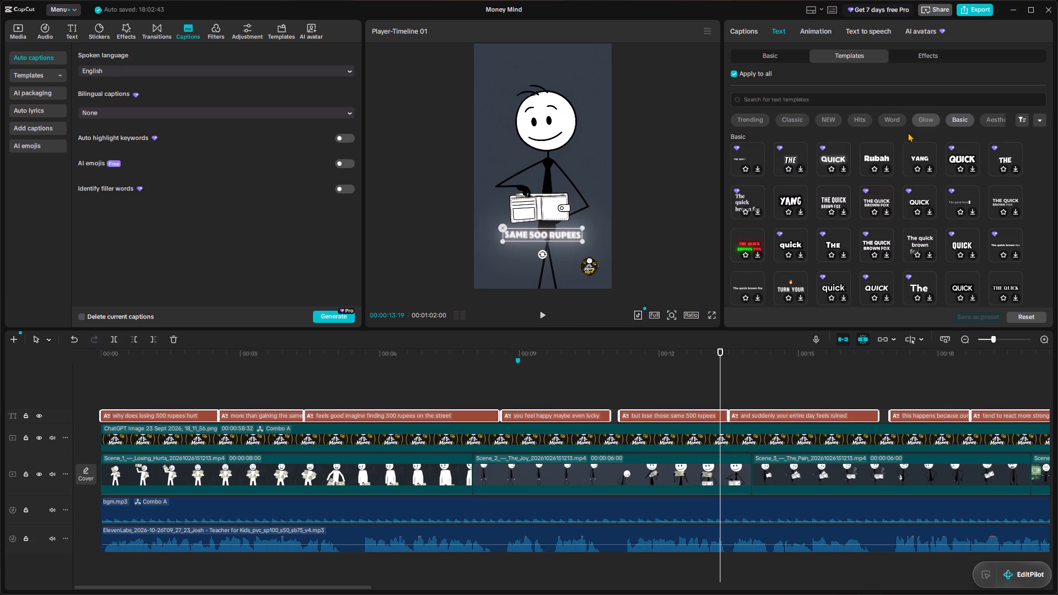
{"action": "left_click", "coordinate": [755, 236]}
{"action": "scroll", "coordinate": [825, 240], "scroll_direction": "down", "scroll_amount": 2}
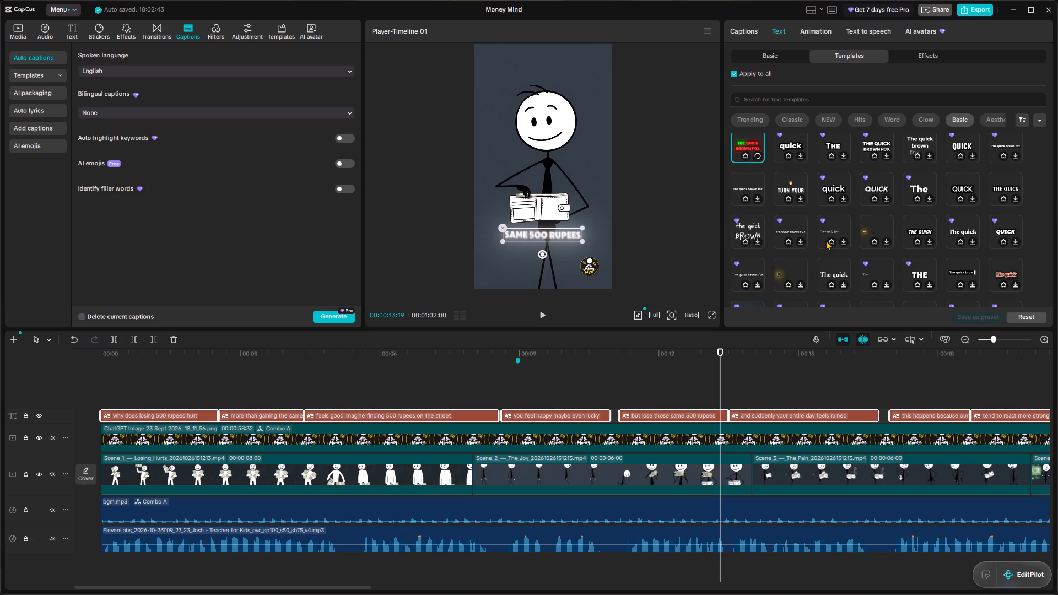
{"action": "scroll", "coordinate": [825, 240], "scroll_direction": "down", "scroll_amount": 2}
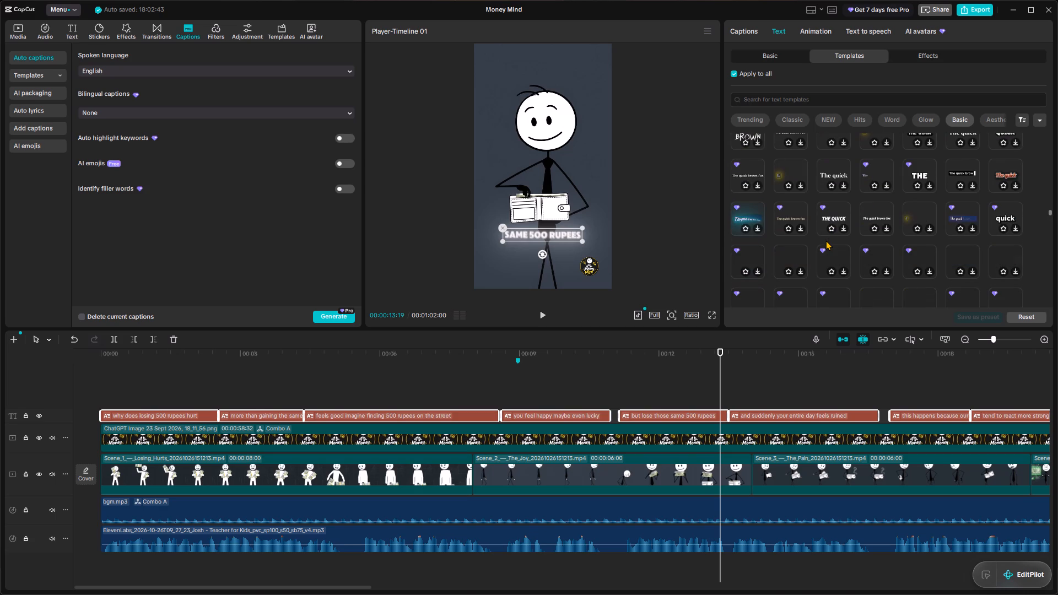
{"action": "scroll", "coordinate": [825, 240], "scroll_direction": "down", "scroll_amount": 3}
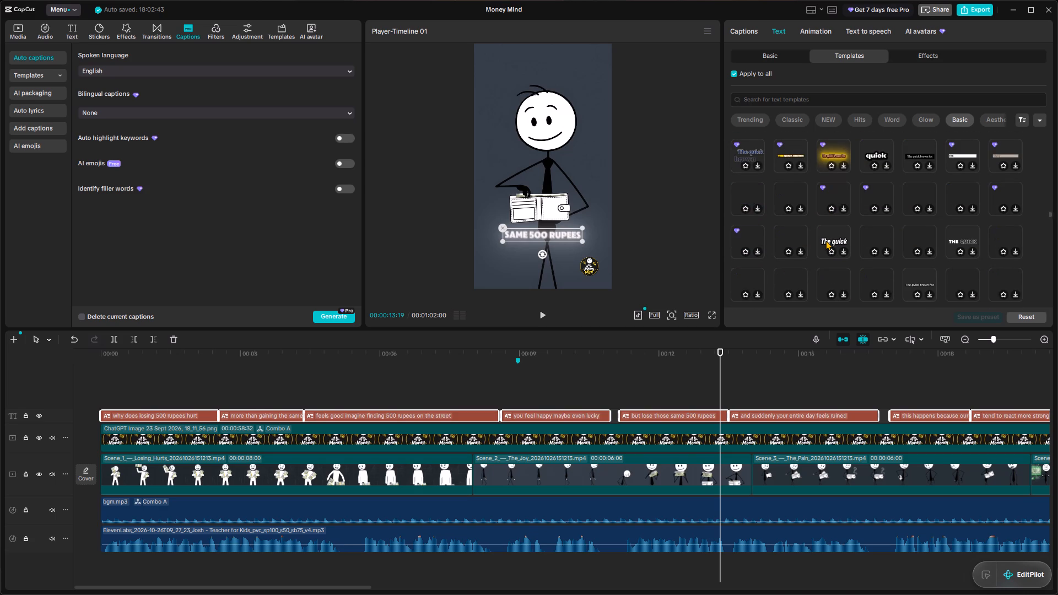
{"action": "scroll", "coordinate": [825, 240], "scroll_direction": "up", "scroll_amount": 4}
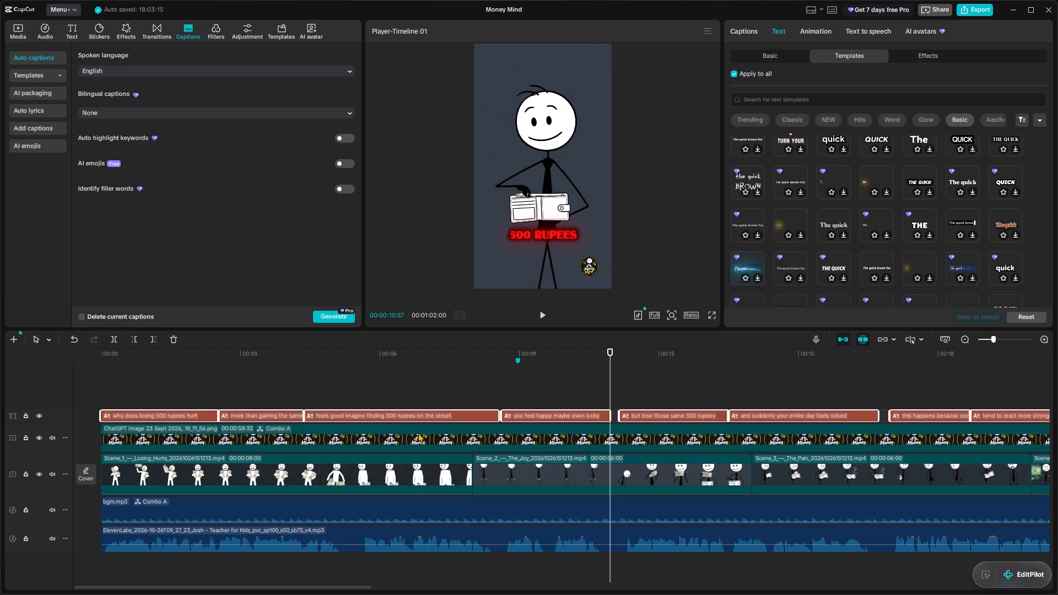
Play the video from before the "but lose those same 500 rupees" caption and inspect the caption style, including in full screen.
{"action": "left_click", "coordinate": [577, 378]}
{"action": "left_click", "coordinate": [577, 378]}
{"action": "key", "text": "space"}
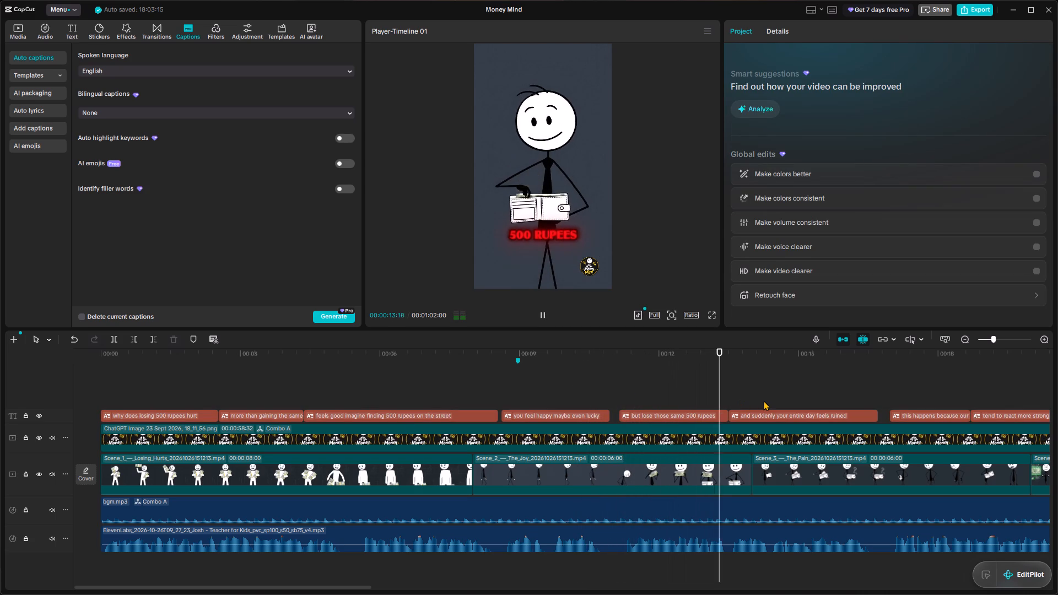
{"action": "key", "text": "space"}
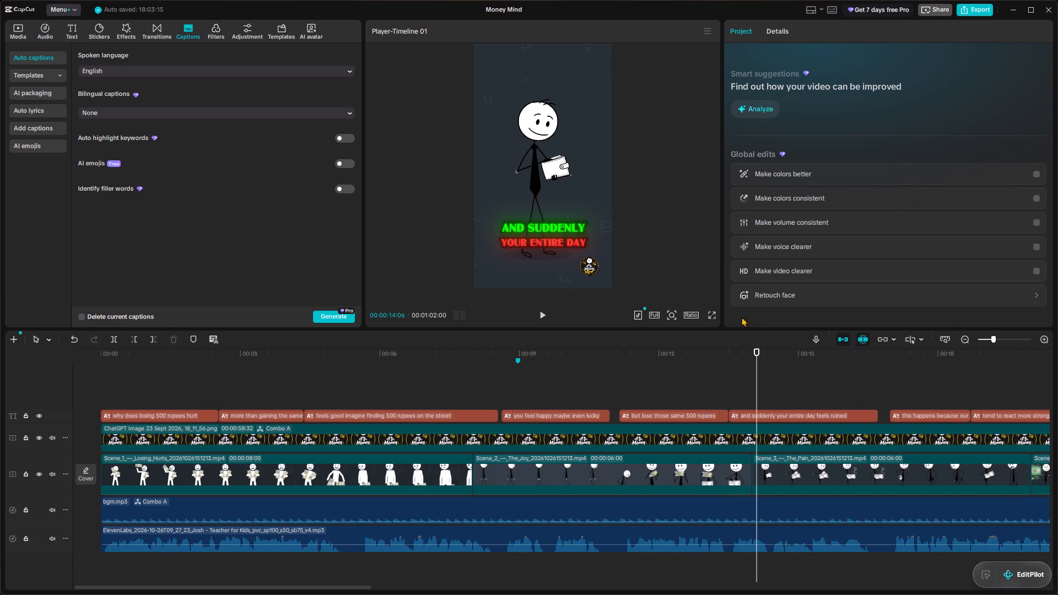
{"action": "left_click", "coordinate": [711, 313]}
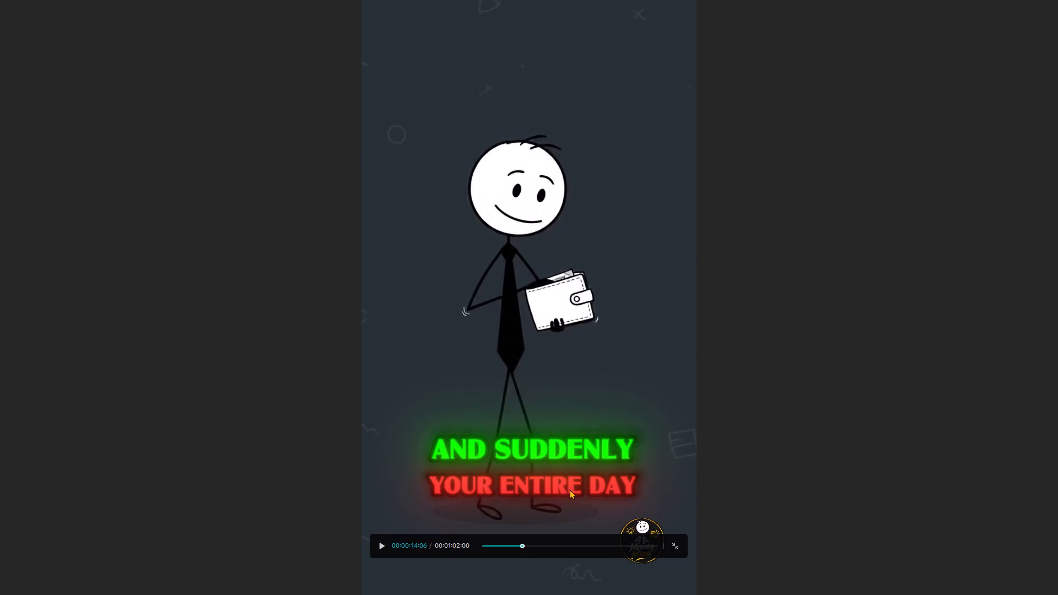
{"action": "key", "text": "Escape"}
{"action": "key", "text": "space"}
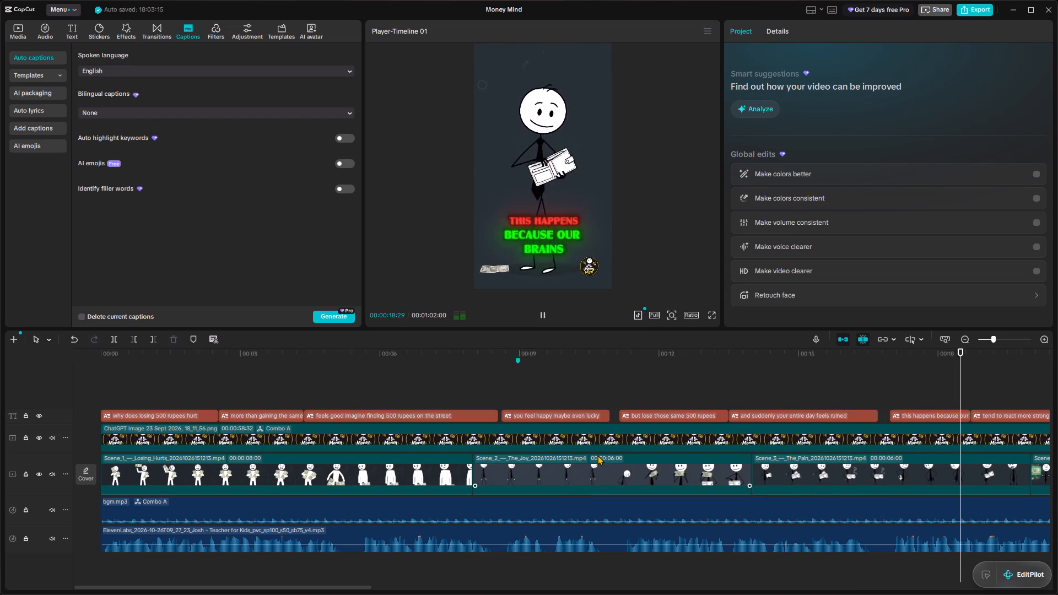
{"action": "key", "text": "space"}
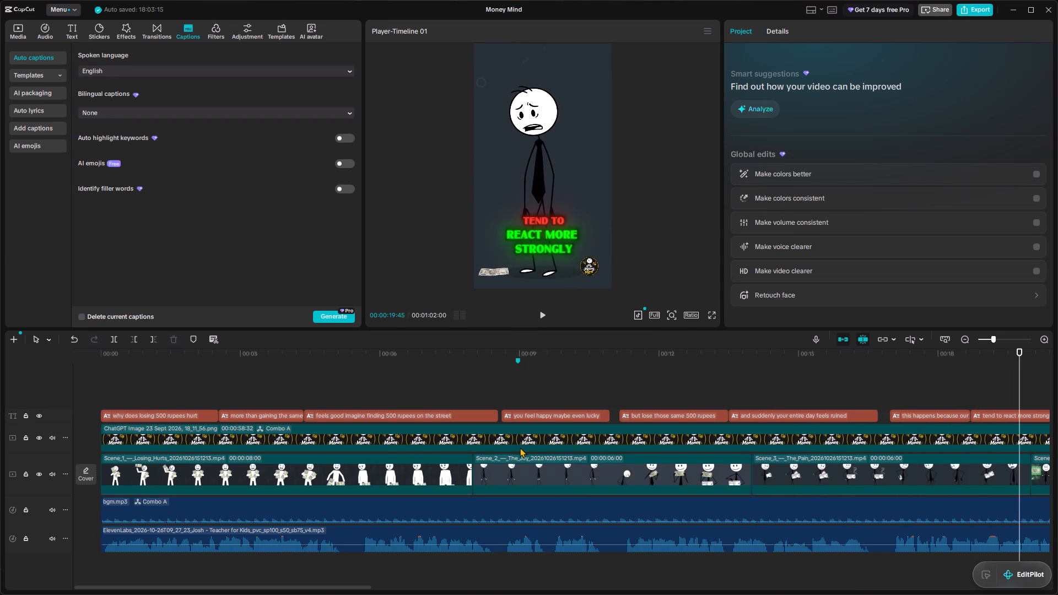
Return the playhead to the start of the timeline.
{"action": "scroll", "coordinate": [520, 447], "scroll_direction": "down", "scroll_amount": 18, "text": "ctrl"}
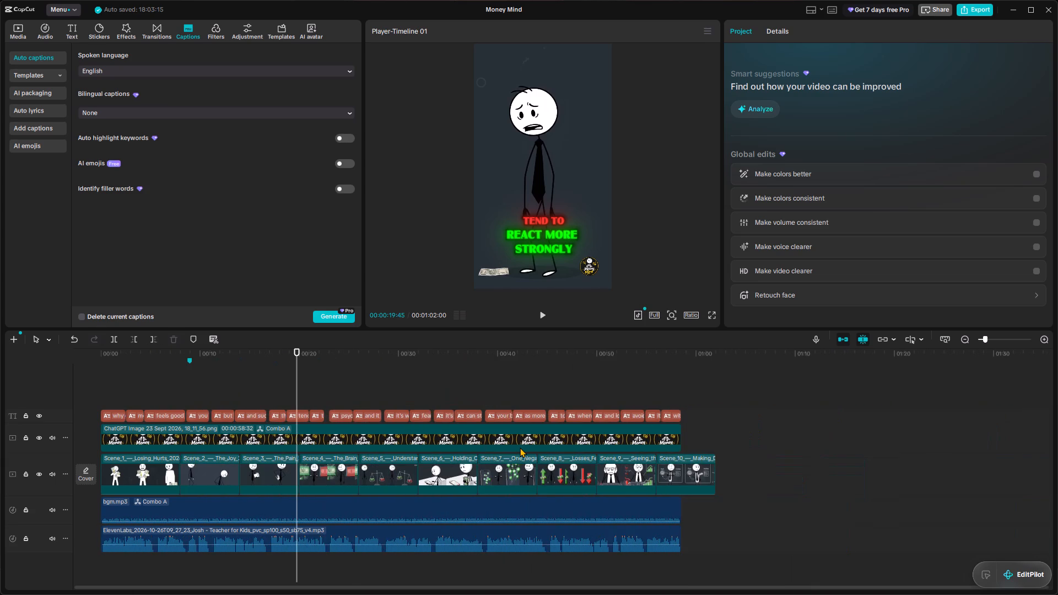
{"action": "scroll", "coordinate": [294, 445], "scroll_direction": "up", "scroll_amount": 6, "text": "ctrl"}
{"action": "left_click", "coordinate": [290, 381]}
{"action": "left_click_drag", "start_coordinate": [290, 381], "coordinate": [60, 434]}
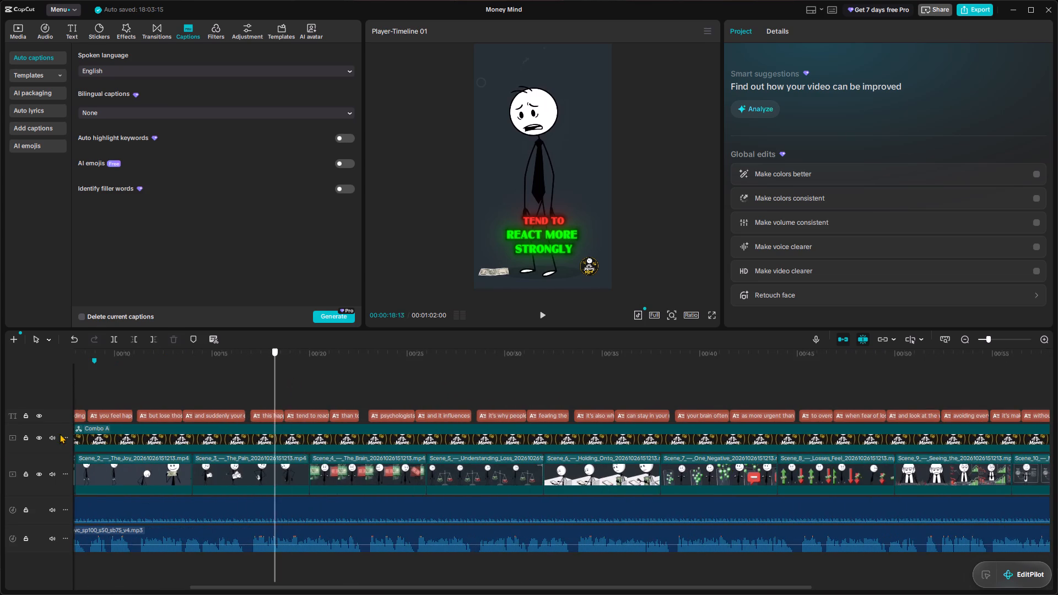
{"action": "left_click_drag", "start_coordinate": [60, 434], "coordinate": [0, 513]}
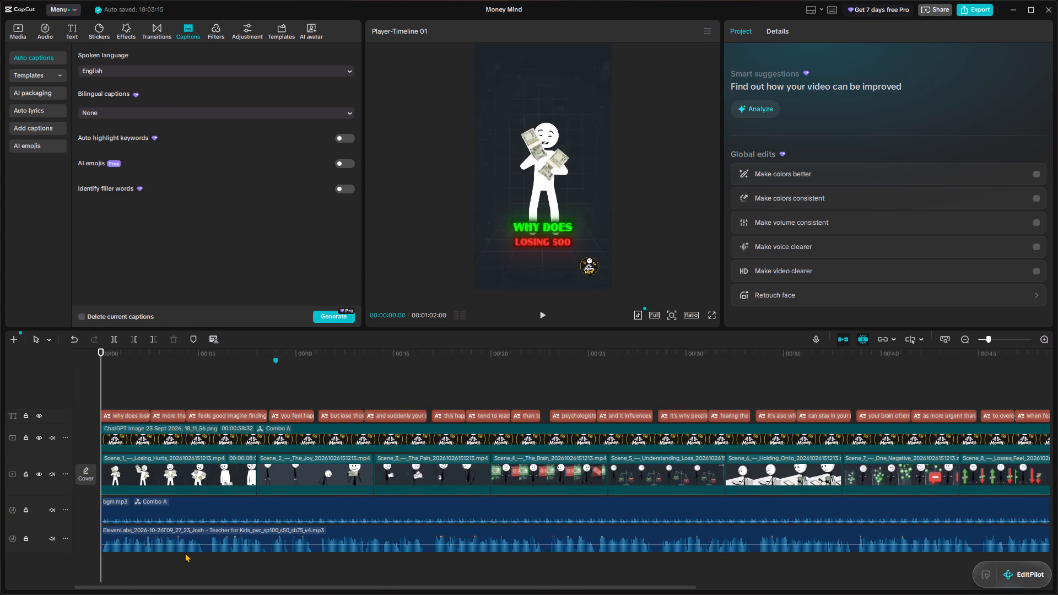
{"action": "left_click", "coordinate": [1038, 15]}
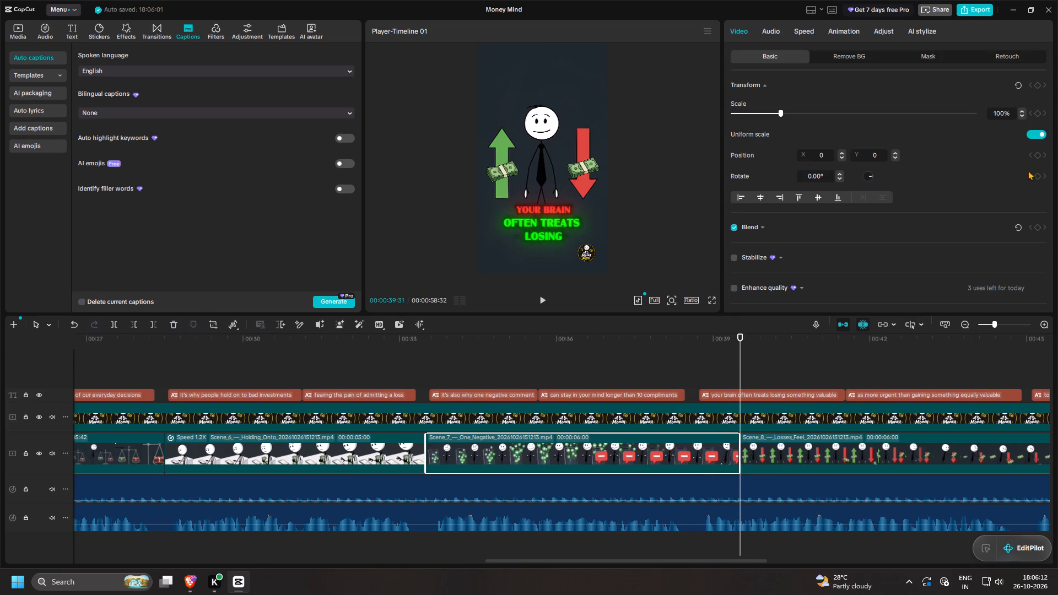
{"action": "left_click", "coordinate": [800, 33]}
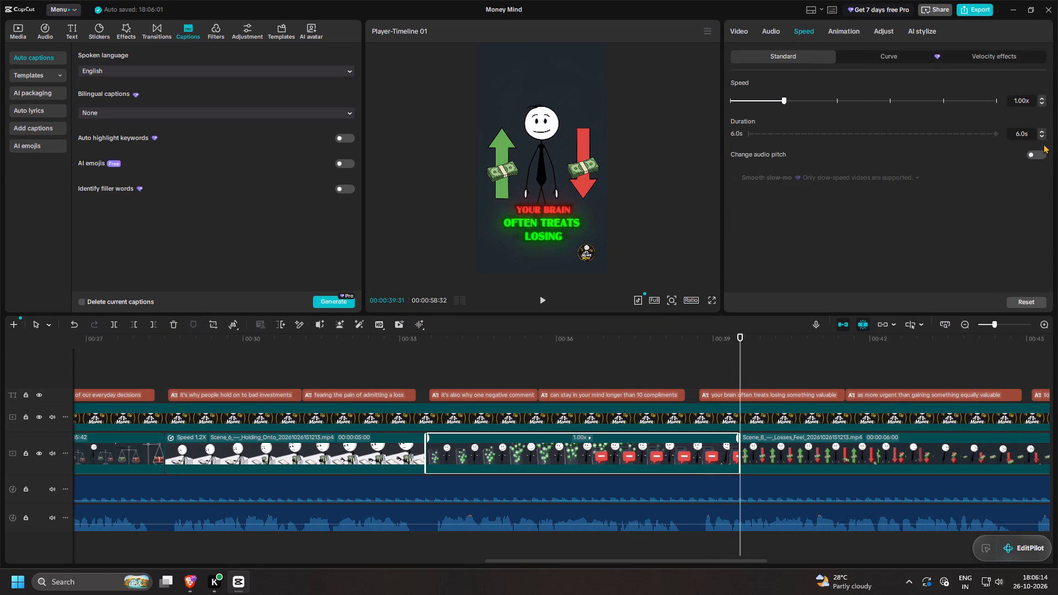
{"action": "triple_click", "coordinate": [1042, 137]}
{"action": "triple_click", "coordinate": [1042, 137]}
{"action": "triple_click", "coordinate": [1041, 136]}
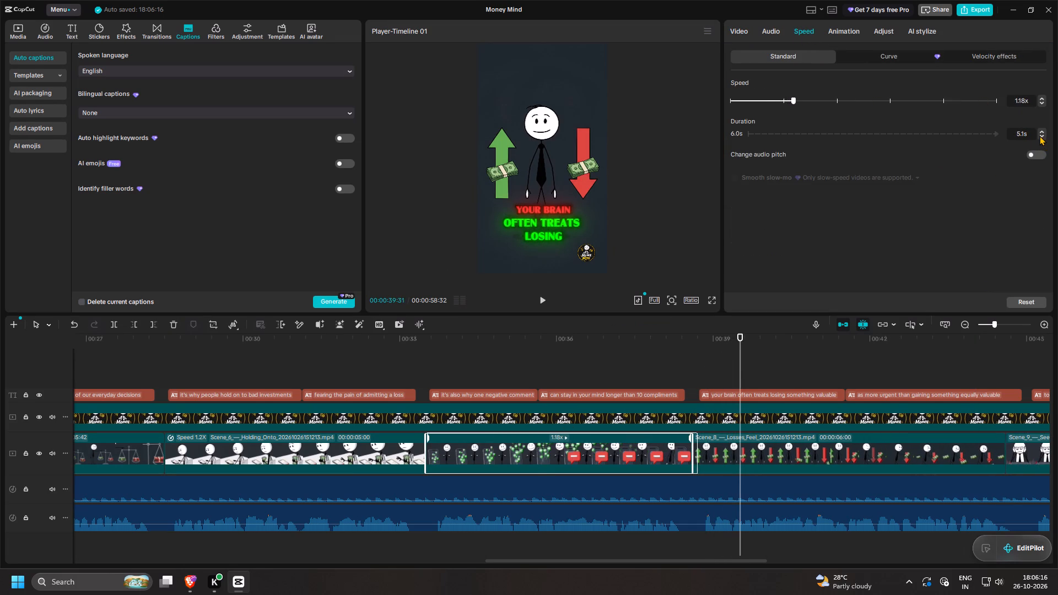
Compare Scene 8 with the browser script and the voiceover up to "to overcome this", and set the Scene 8 clip's duration to 6.3 s.
{"action": "key", "text": "alt+Tab"}
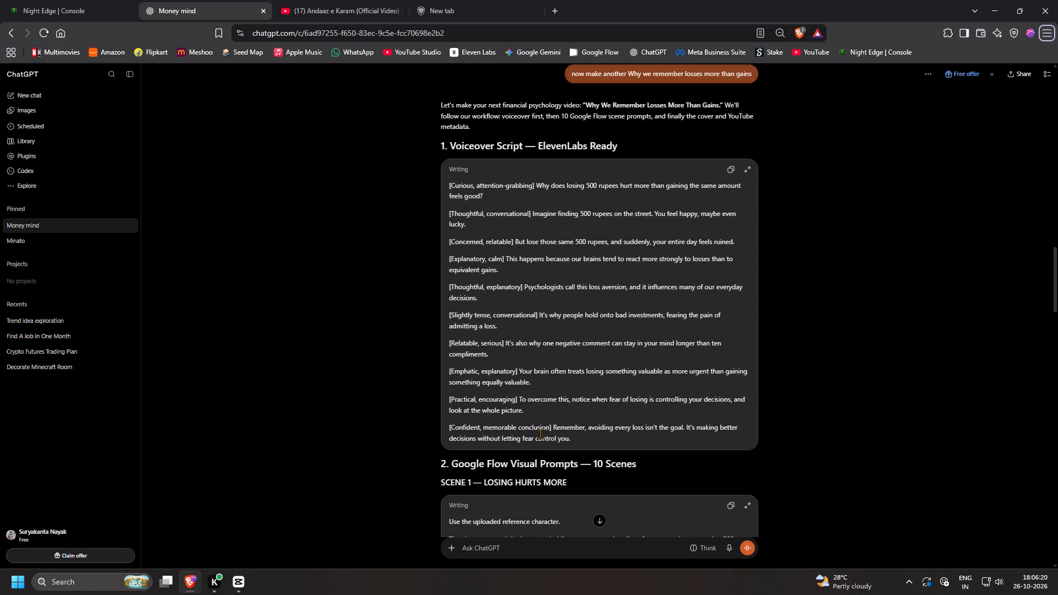
{"action": "key", "text": "alt+Tab"}
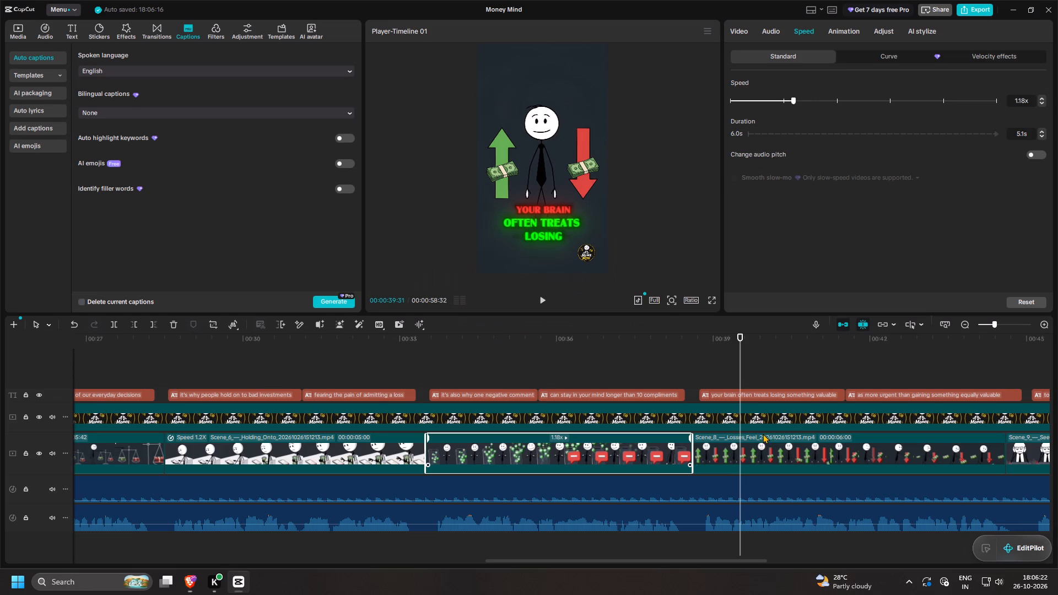
{"action": "left_click", "coordinate": [859, 352]}
{"action": "left_click_drag", "start_coordinate": [863, 355], "coordinate": [795, 435]}
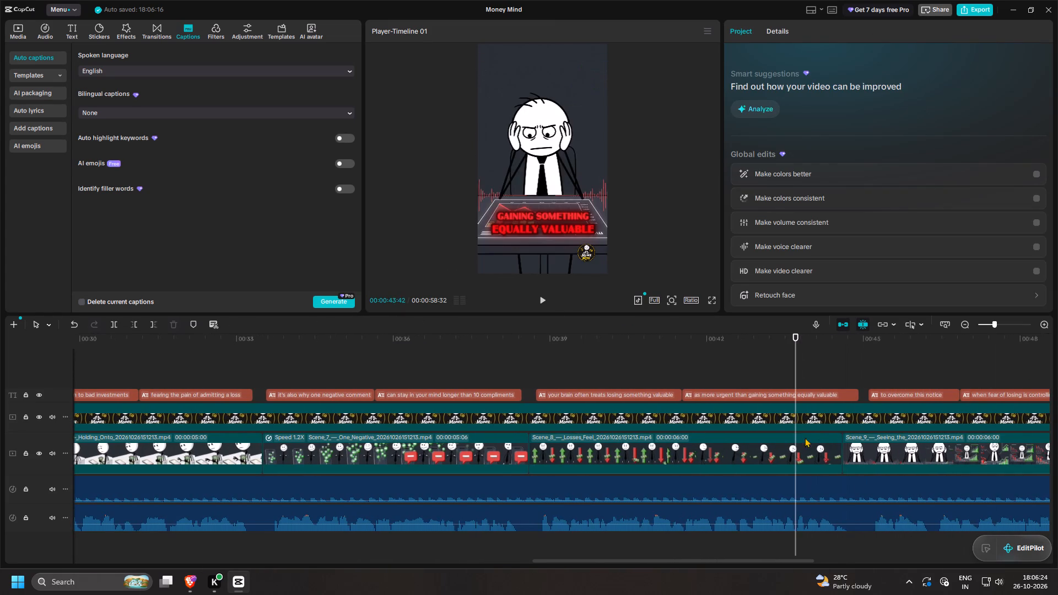
{"action": "left_click", "coordinate": [821, 441]}
{"action": "left_click", "coordinate": [833, 378]}
{"action": "key", "text": "space"}
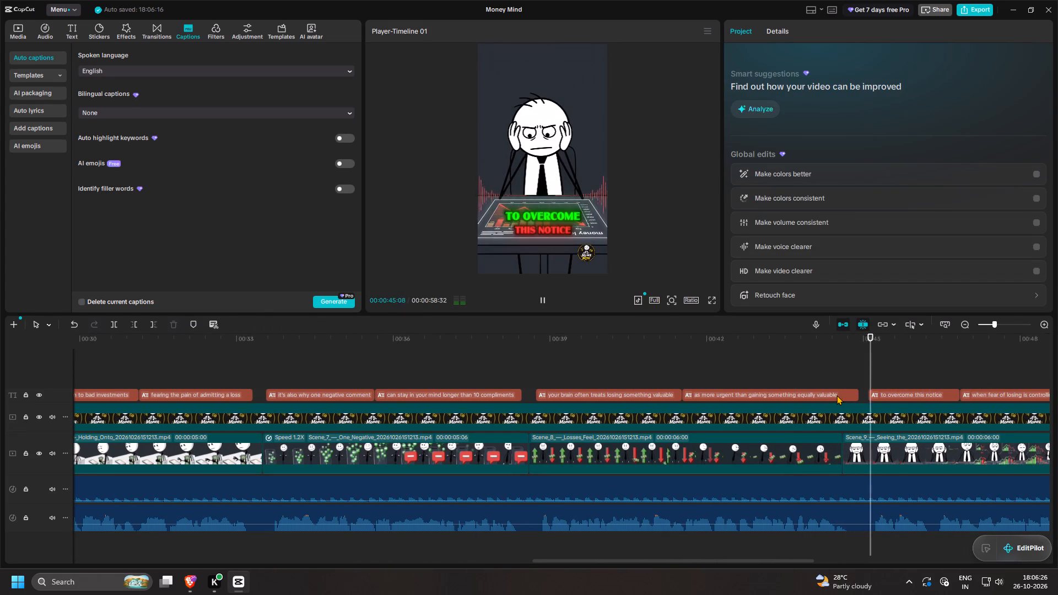
{"action": "key", "text": "space"}
{"action": "left_click", "coordinate": [795, 466]}
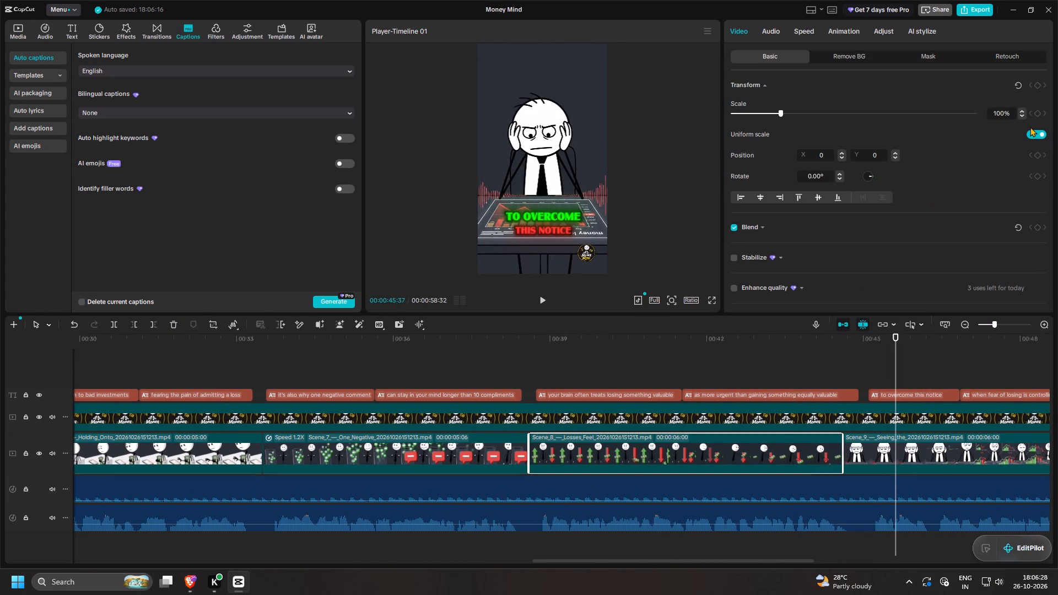
{"action": "left_click", "coordinate": [807, 31]}
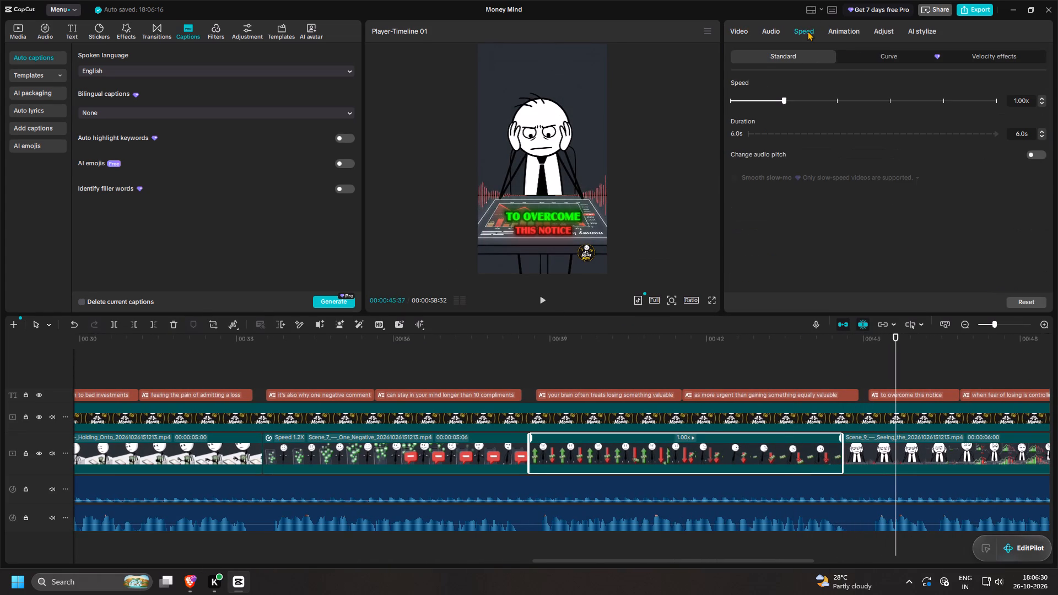
{"action": "triple_click", "coordinate": [1041, 131]}
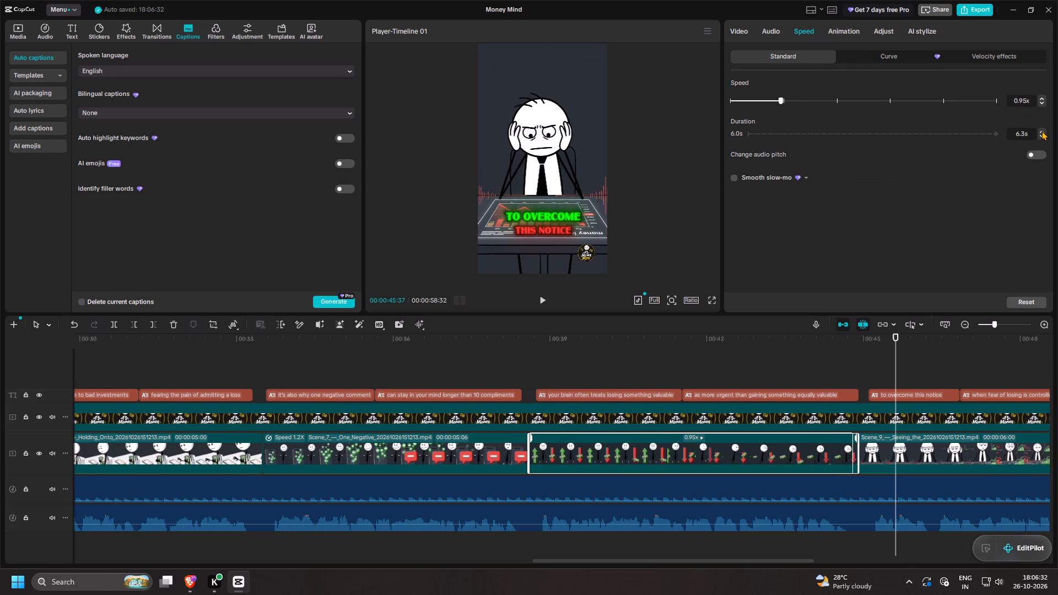
{"action": "left_click", "coordinate": [1041, 131]}
{"action": "left_click", "coordinate": [1040, 136]}
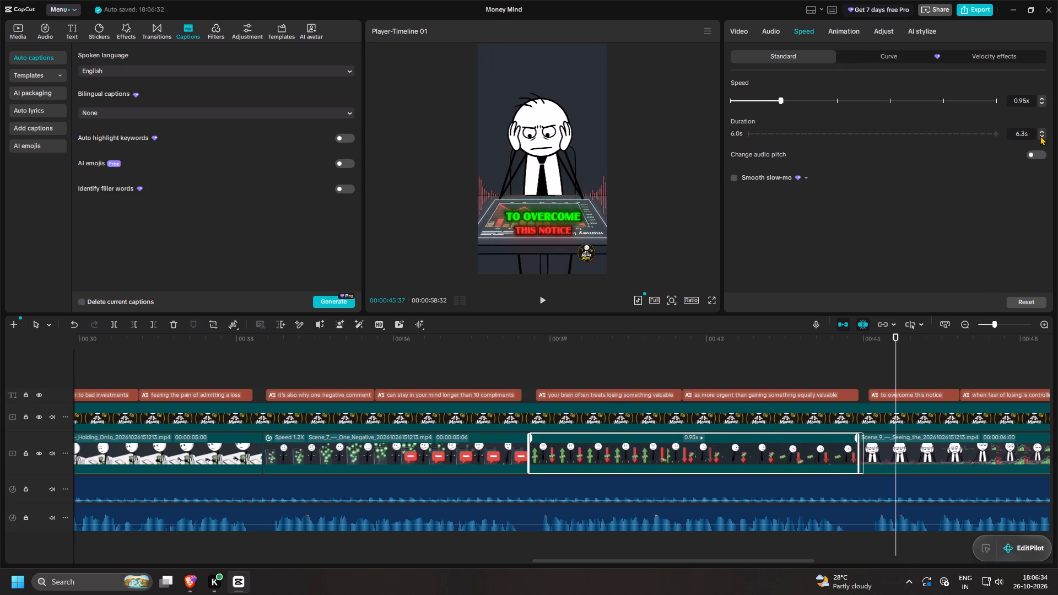
Read the last two script lines in the browser, and play the CapCut voiceover around the cut from Scene 9 to Scene 10.
{"action": "key", "text": "alt+Tab"}
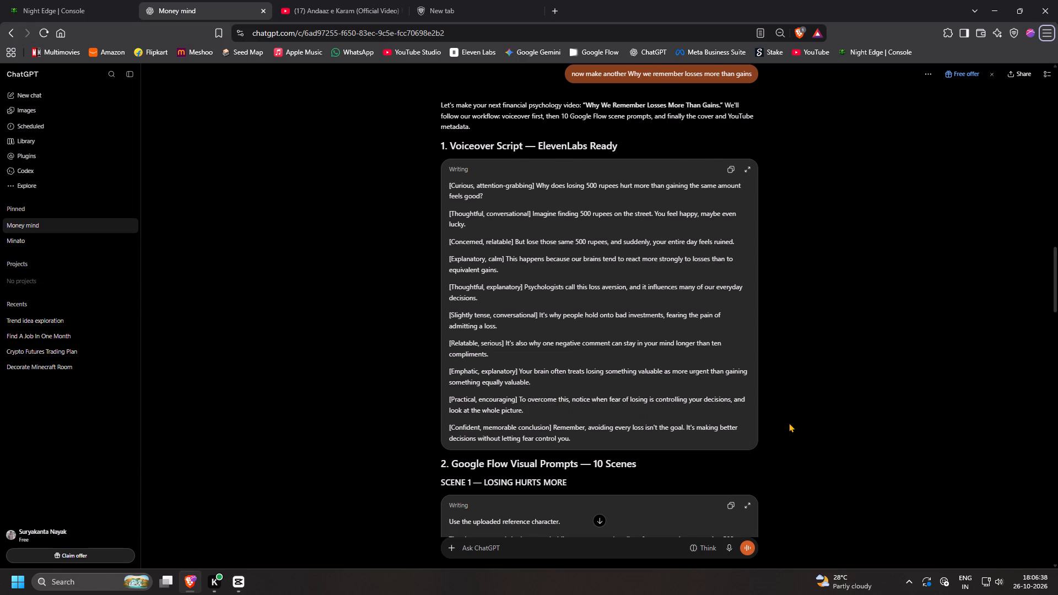
{"action": "key", "text": "alt+Tab"}
{"action": "scroll", "coordinate": [917, 429], "scroll_direction": "down", "scroll_amount": 9, "text": "ctrl"}
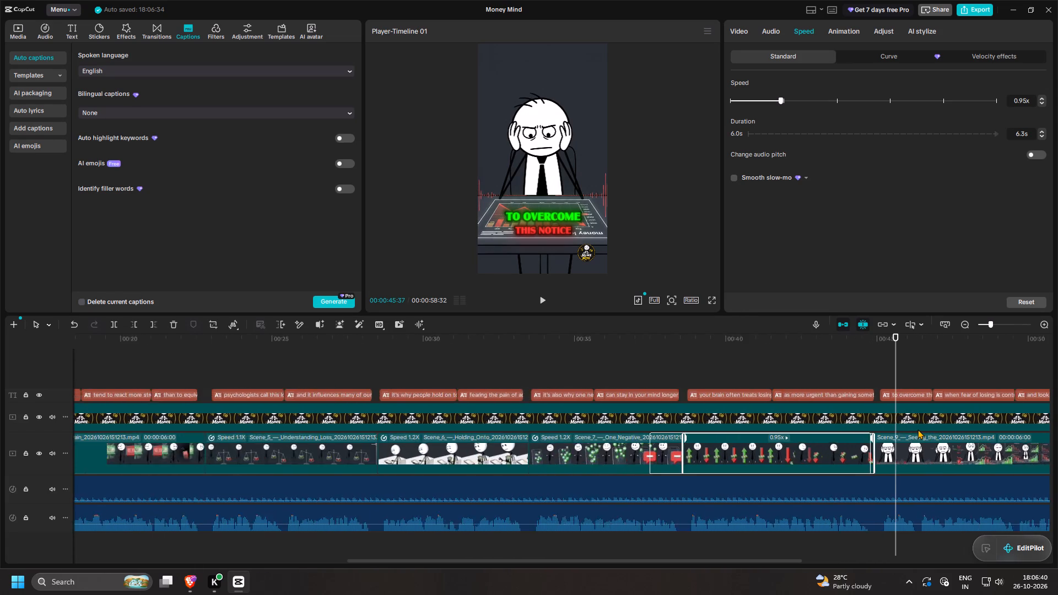
{"action": "scroll", "coordinate": [917, 429], "scroll_direction": "down", "scroll_amount": 13, "text": "ctrl"}
{"action": "scroll", "coordinate": [322, 492], "scroll_direction": "up", "scroll_amount": 6, "text": "ctrl"}
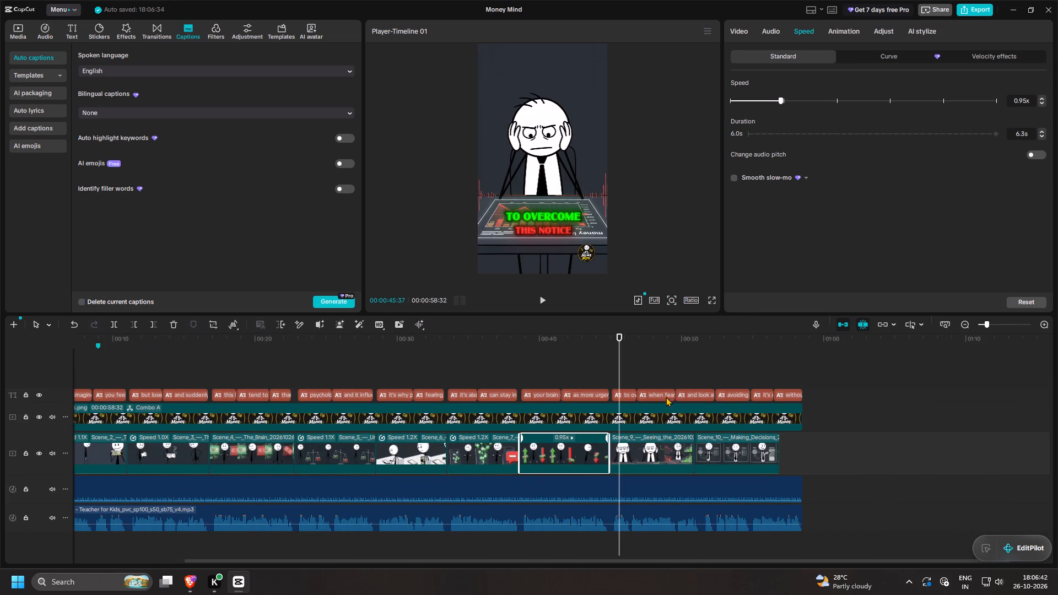
{"action": "left_click", "coordinate": [729, 372]}
{"action": "key", "text": "space"}
{"action": "key", "text": "space"}
{"action": "scroll", "coordinate": [758, 486], "scroll_direction": "up", "scroll_amount": 2, "text": "ctrl"}
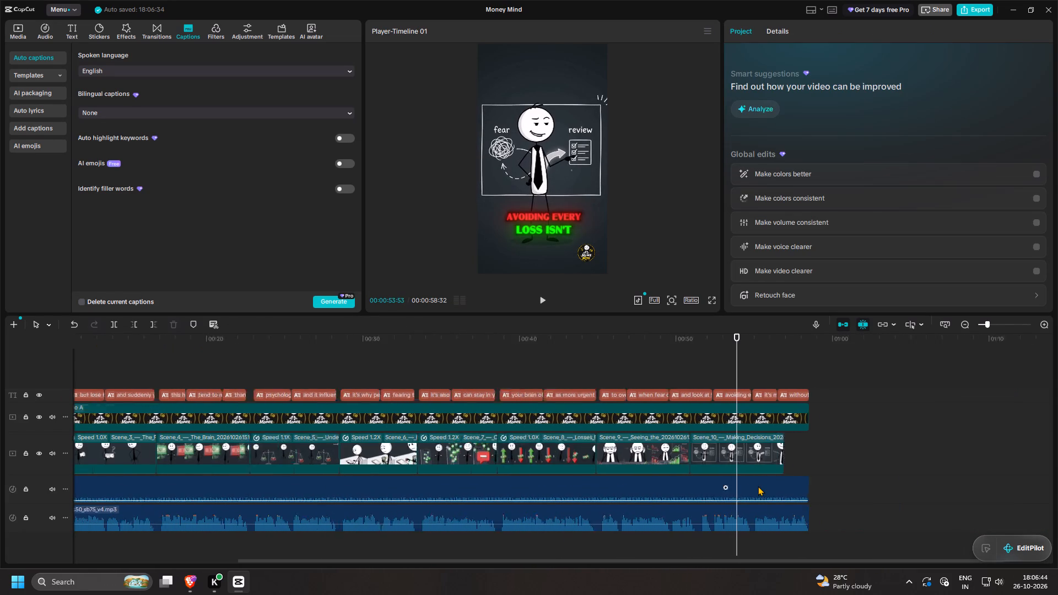
{"action": "scroll", "coordinate": [758, 486], "scroll_direction": "up", "scroll_amount": 11, "text": "ctrl"}
{"action": "left_click", "coordinate": [610, 355]}
{"action": "key", "text": "space"}
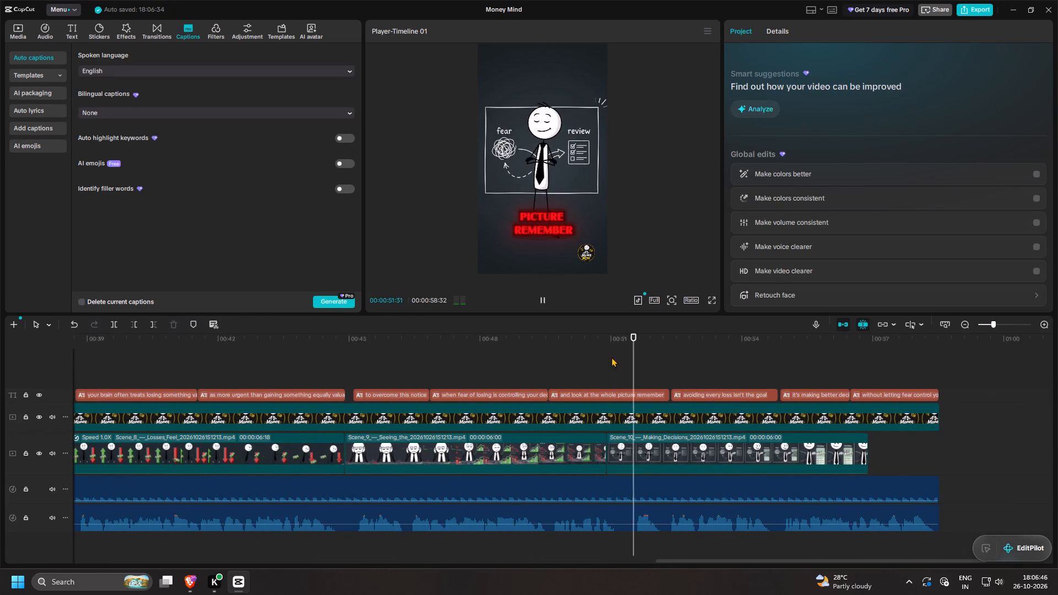
{"action": "key", "text": "space"}
Set the Scene 9 clip's duration to 6.4 s and play the voiceover into "avoiding every loss isn't the goal".
{"action": "left_click", "coordinate": [579, 441]}
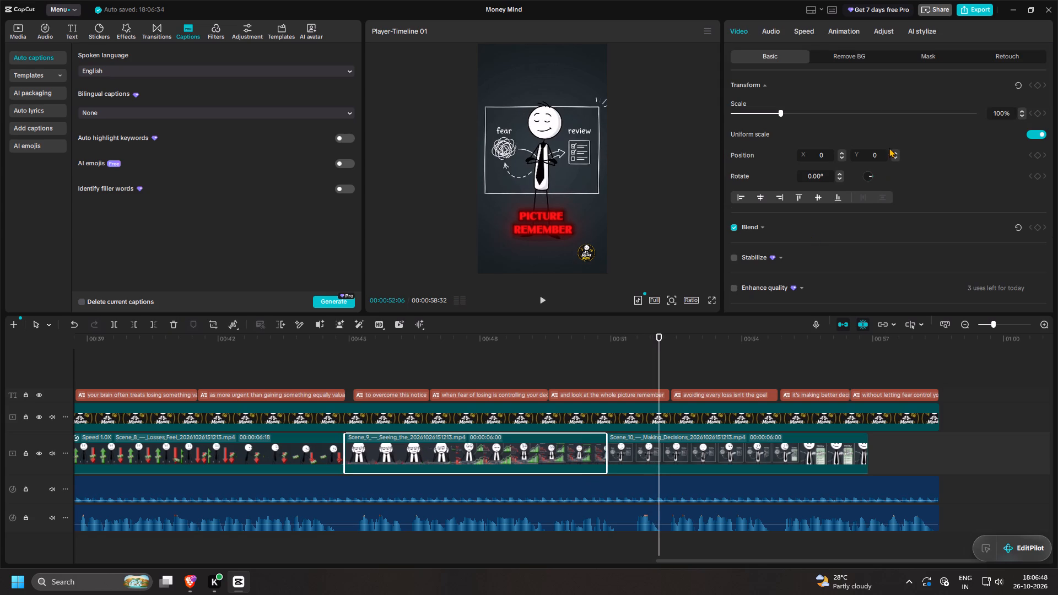
{"action": "left_click", "coordinate": [802, 28]}
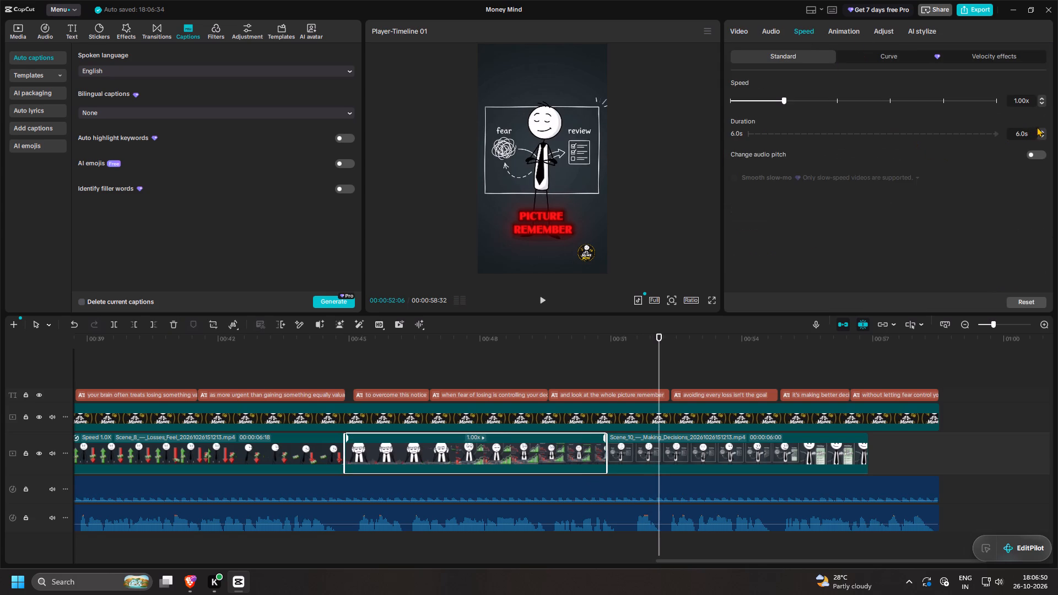
{"action": "triple_click", "coordinate": [1040, 136]}
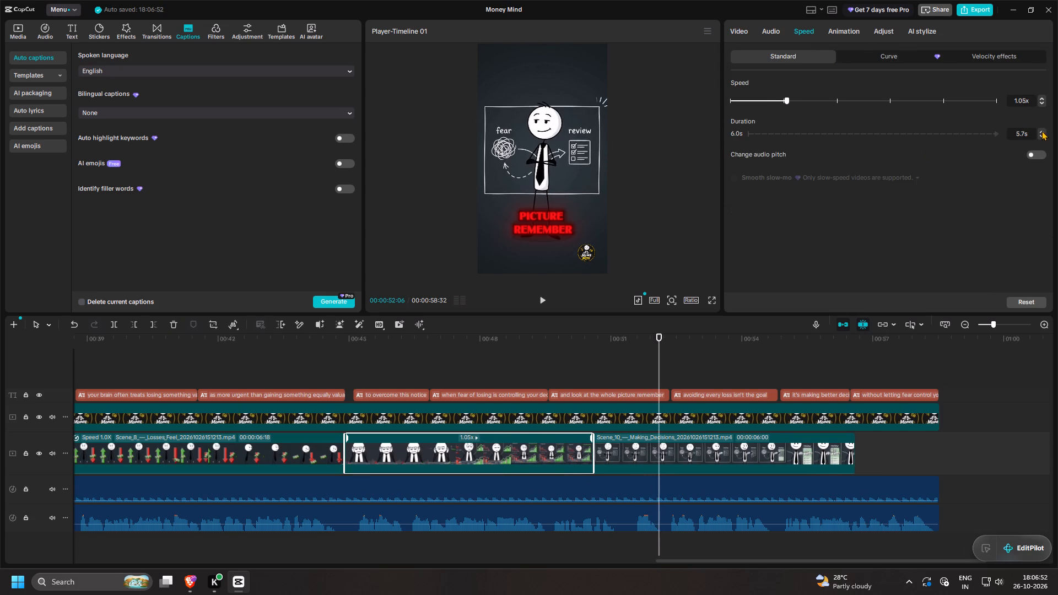
{"action": "double_click", "coordinate": [1044, 129]}
{"action": "triple_click", "coordinate": [1039, 129]}
{"action": "double_click", "coordinate": [1039, 129]}
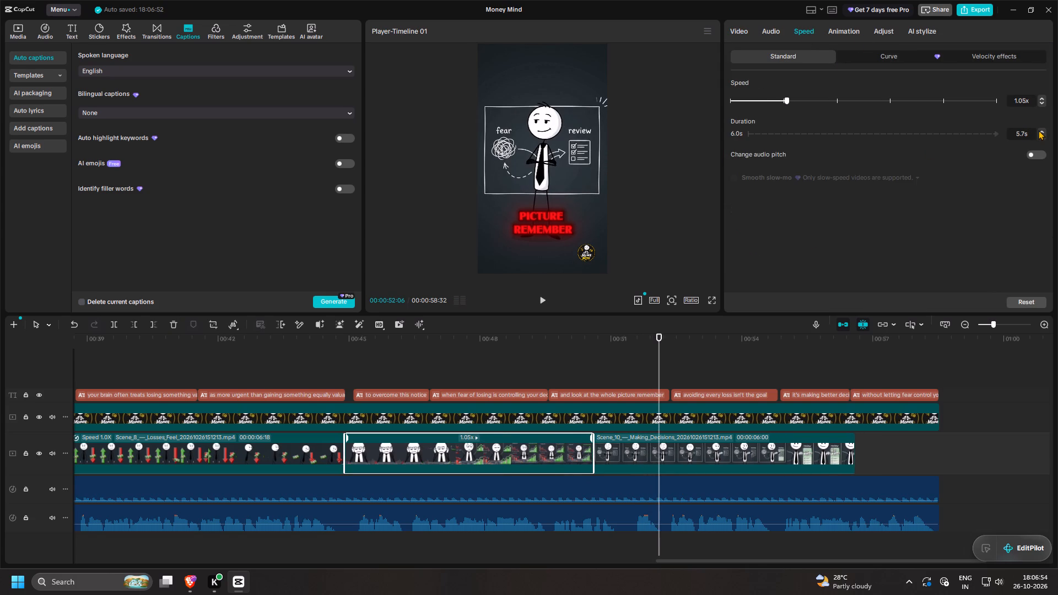
{"action": "left_click", "coordinate": [1041, 127]}
{"action": "left_click", "coordinate": [1040, 127]}
{"action": "triple_click", "coordinate": [1040, 129]}
{"action": "left_click", "coordinate": [1039, 130]}
{"action": "triple_click", "coordinate": [1039, 130]}
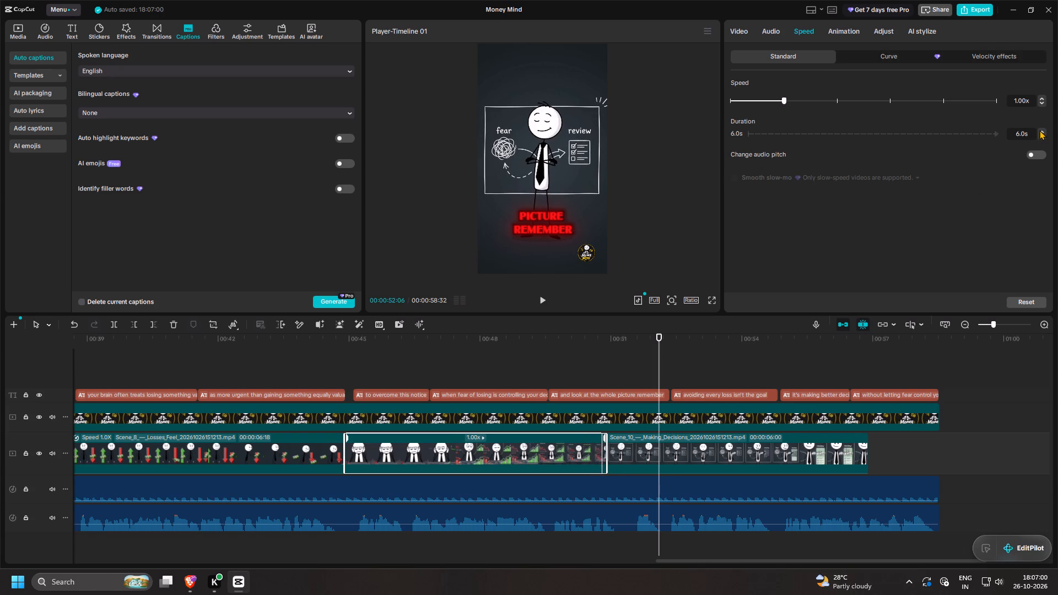
{"action": "triple_click", "coordinate": [1039, 130]}
{"action": "key", "text": "space"}
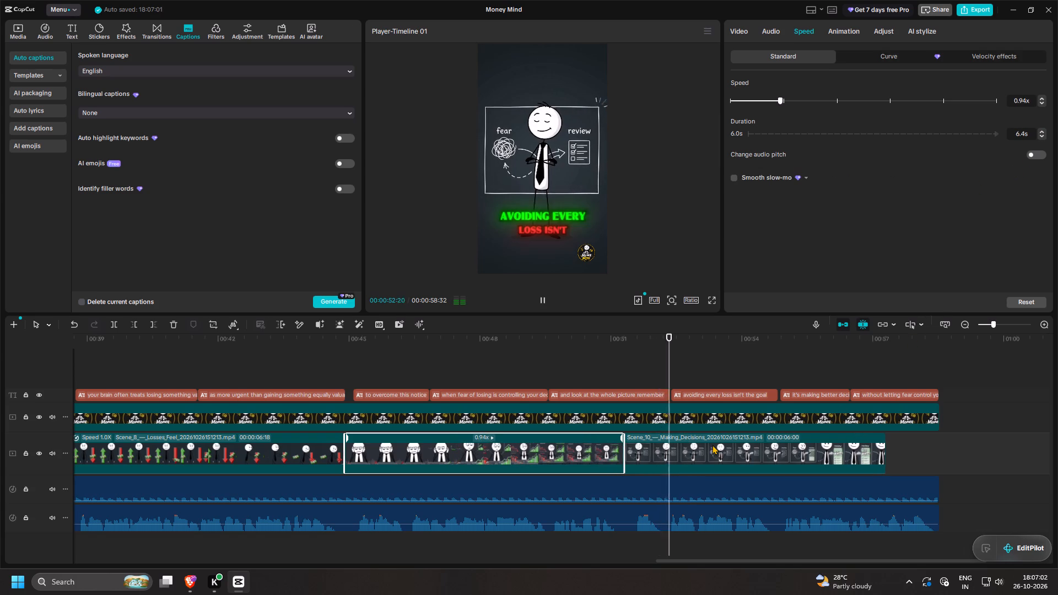
Play the voiceover across the cut from Scene 9 to Scene 10, and set the Scene 10 clip's duration to 7.2 s.
{"action": "left_click", "coordinate": [604, 365]}
{"action": "key", "text": "space"}
{"action": "key", "text": "space"}
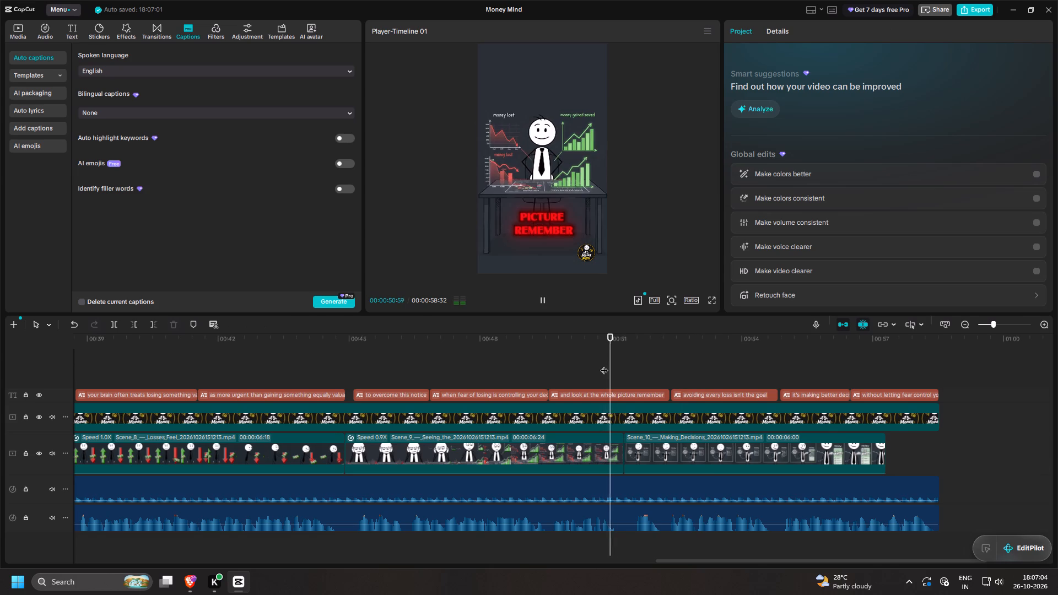
{"action": "key", "text": "space"}
{"action": "left_click", "coordinate": [803, 459]}
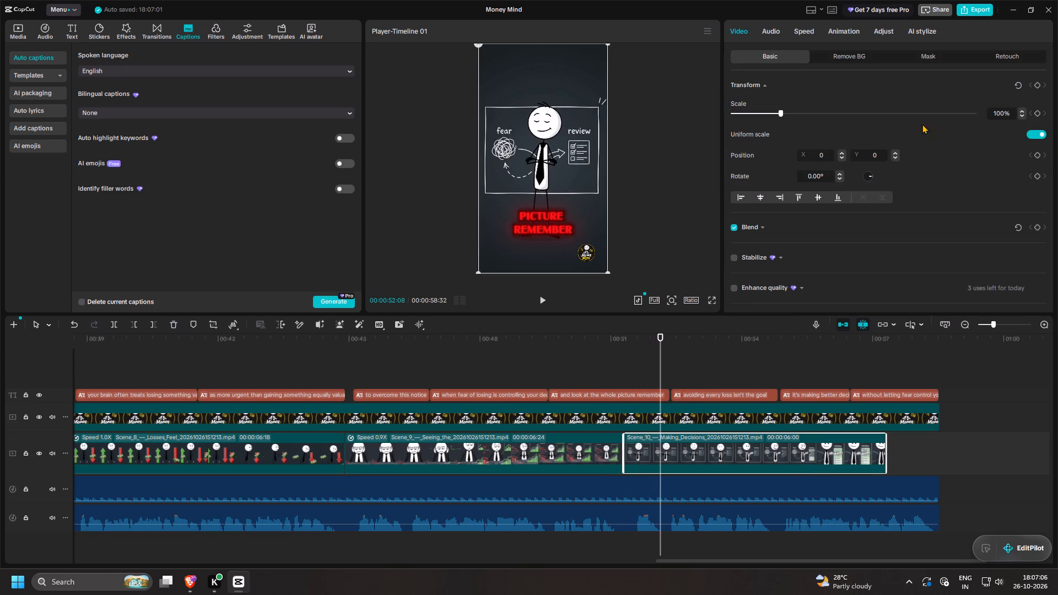
{"action": "left_click", "coordinate": [795, 32]}
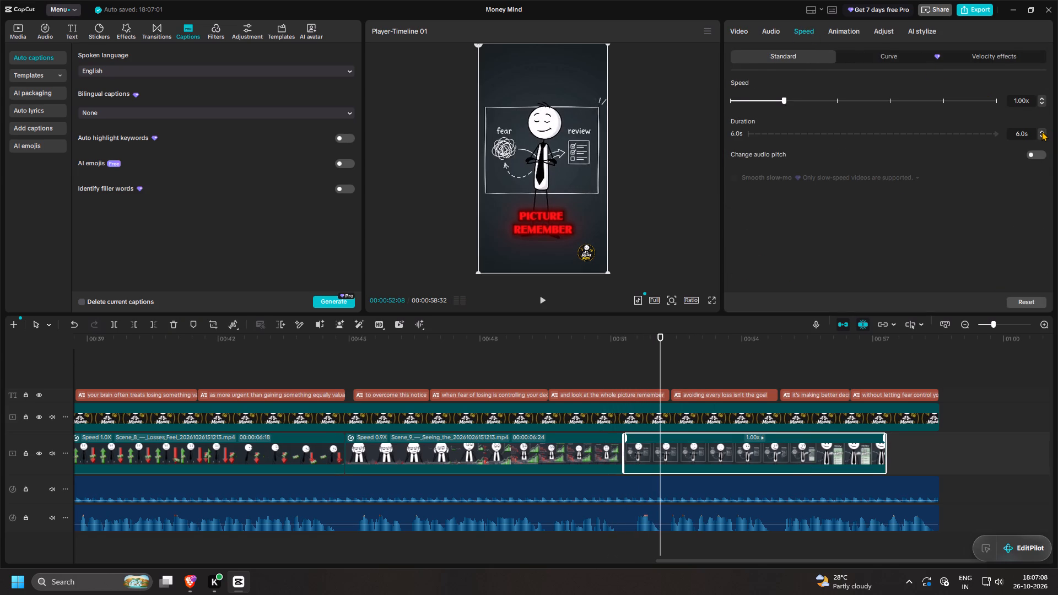
{"action": "left_click", "coordinate": [1041, 131]}
{"action": "triple_click", "coordinate": [1039, 129]}
{"action": "left_click", "coordinate": [1039, 129]}
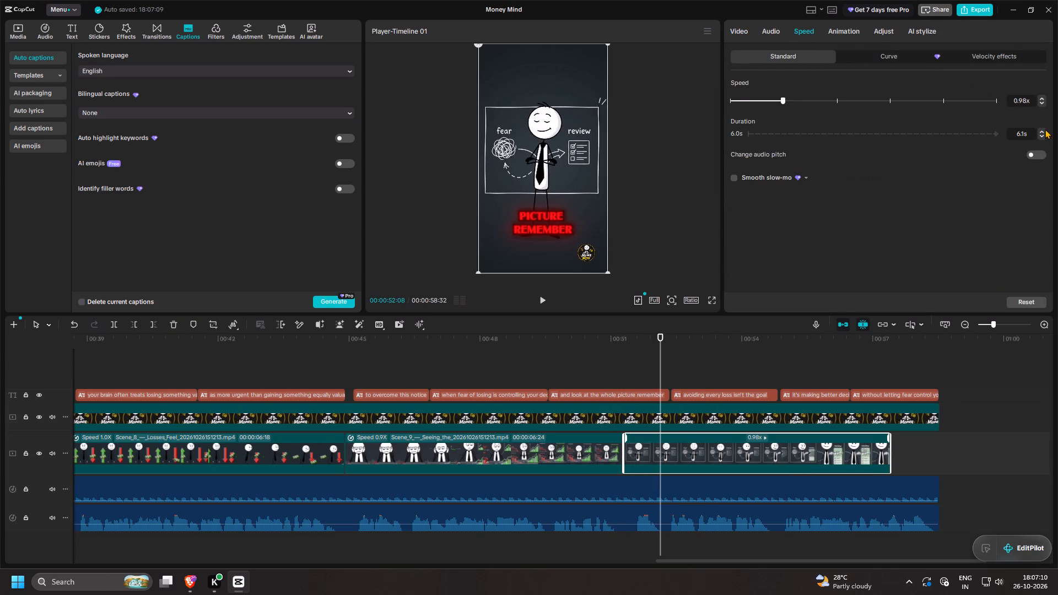
{"action": "left_click", "coordinate": [1045, 129]}
{"action": "left_click", "coordinate": [1038, 131]}
{"action": "triple_click", "coordinate": [1040, 131]}
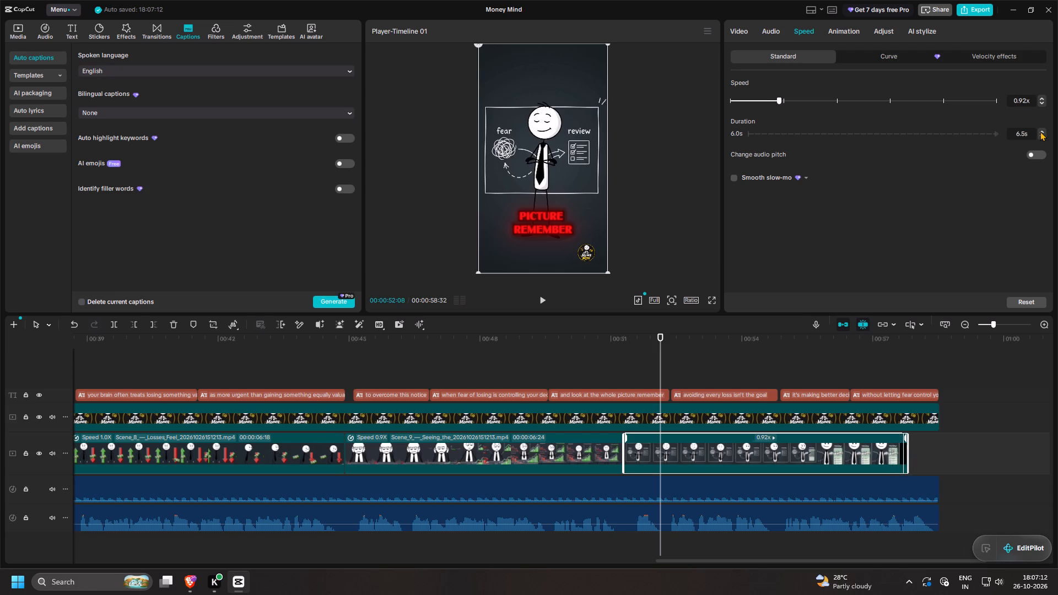
{"action": "triple_click", "coordinate": [1040, 131]}
{"action": "triple_click", "coordinate": [1040, 131]}
{"action": "left_click", "coordinate": [1041, 131]}
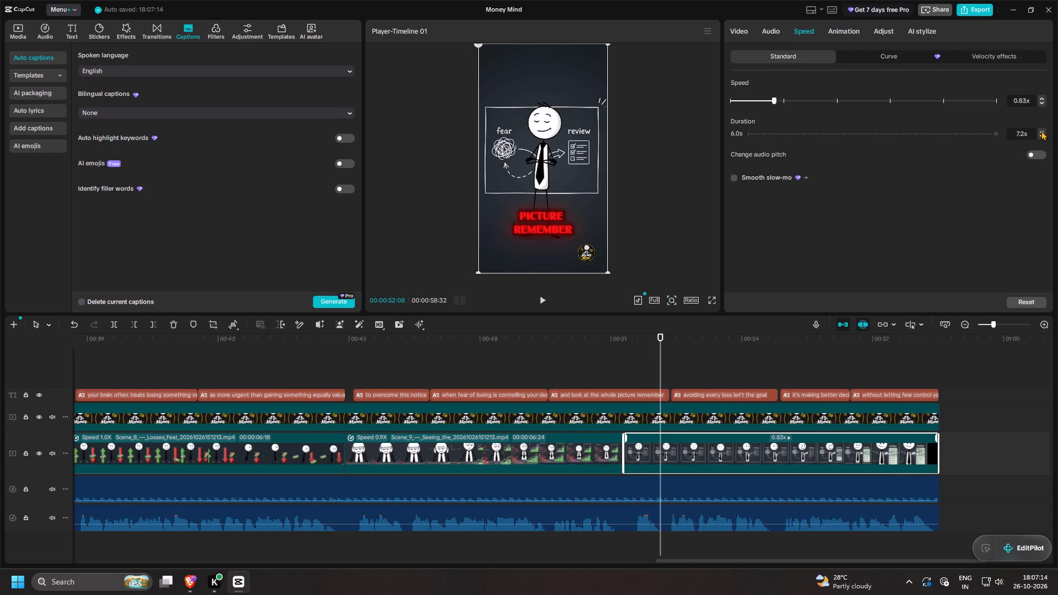
Play the video back at the Scene 3 caption "and suddenly your entire day feels ruined" and fit the whole timeline in view.
{"action": "left_click", "coordinate": [723, 355]}
{"action": "left_click_drag", "start_coordinate": [723, 355], "coordinate": [0, 437]}
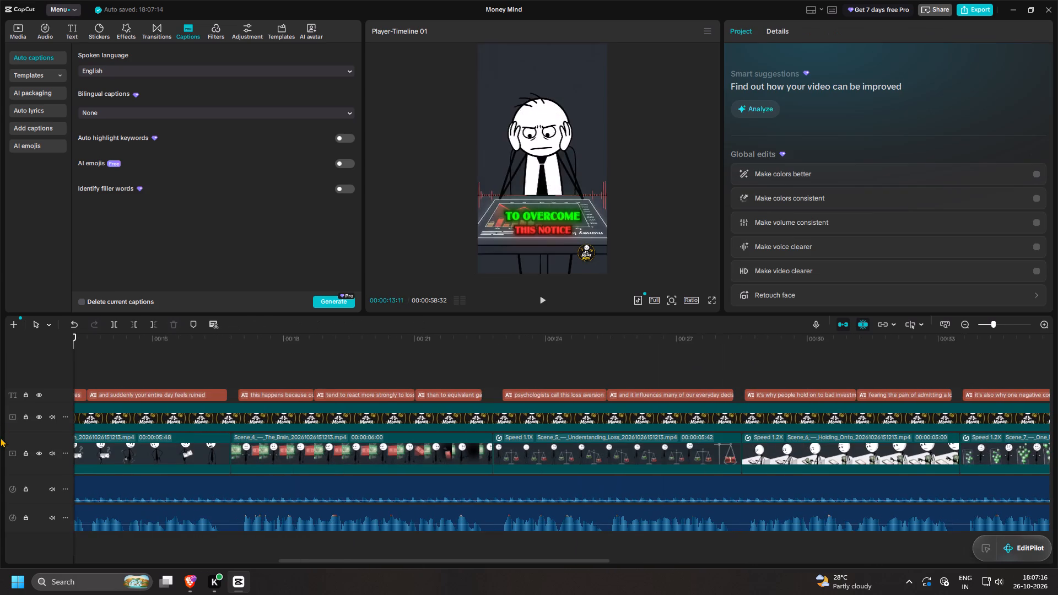
{"action": "key", "text": "space"}
{"action": "scroll", "coordinate": [144, 399], "scroll_direction": "down", "scroll_amount": 10, "text": "ctrl"}
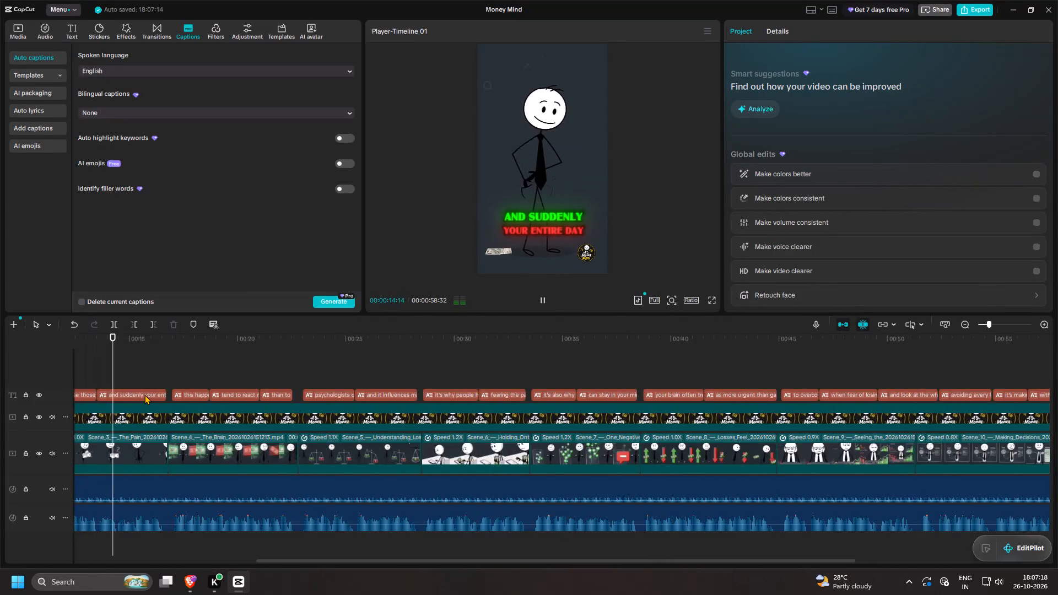
{"action": "scroll", "coordinate": [144, 394], "scroll_direction": "down", "scroll_amount": 8, "text": "ctrl"}
{"action": "key", "text": "space"}
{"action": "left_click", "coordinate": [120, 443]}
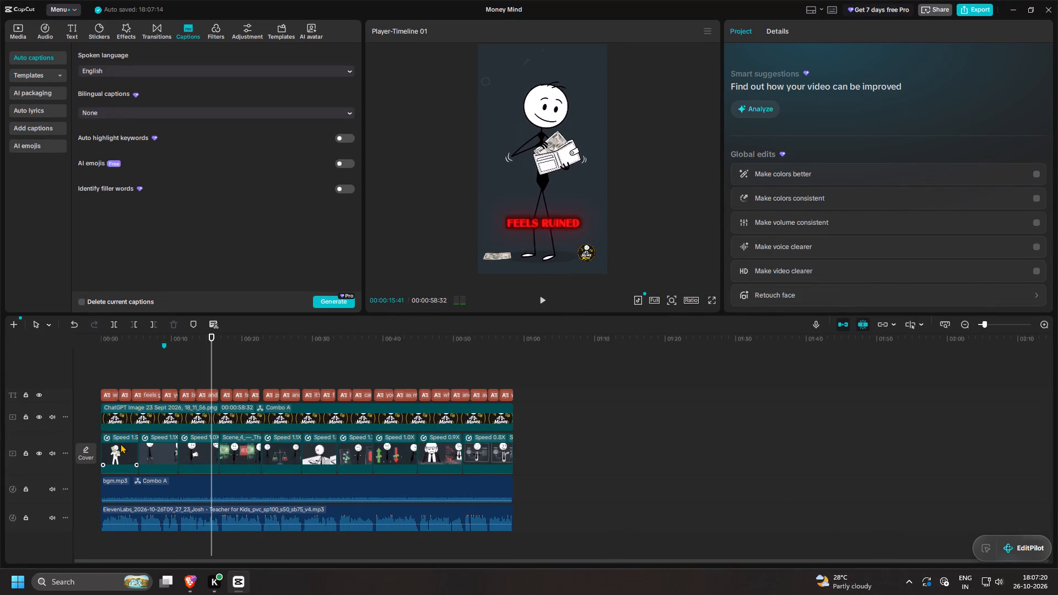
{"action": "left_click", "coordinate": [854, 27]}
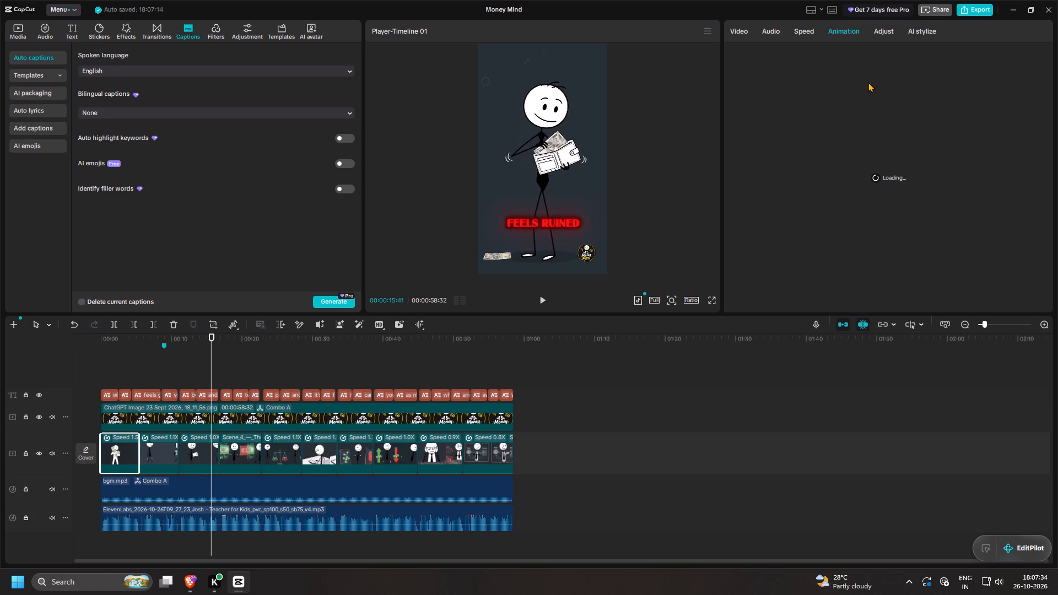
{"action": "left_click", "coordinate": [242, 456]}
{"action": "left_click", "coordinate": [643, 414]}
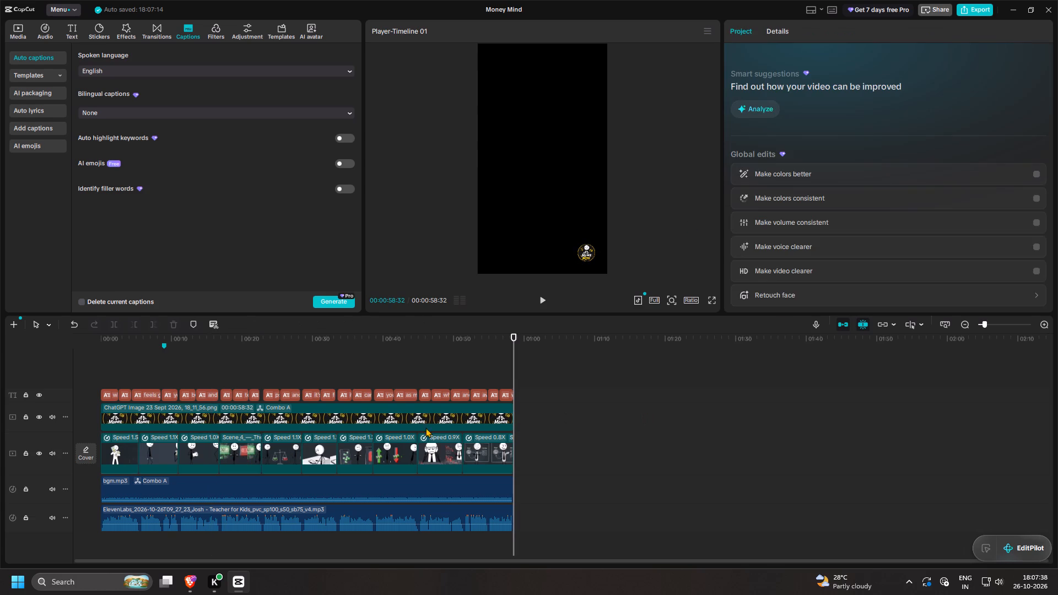
Search the In animations for "zoom" and apply Zoom 1 to the Scene 9 clip.
{"action": "left_click", "coordinate": [415, 448]}
{"action": "left_click", "coordinate": [435, 452]}
{"action": "left_click", "coordinate": [428, 367]}
{"action": "left_click", "coordinate": [450, 457]}
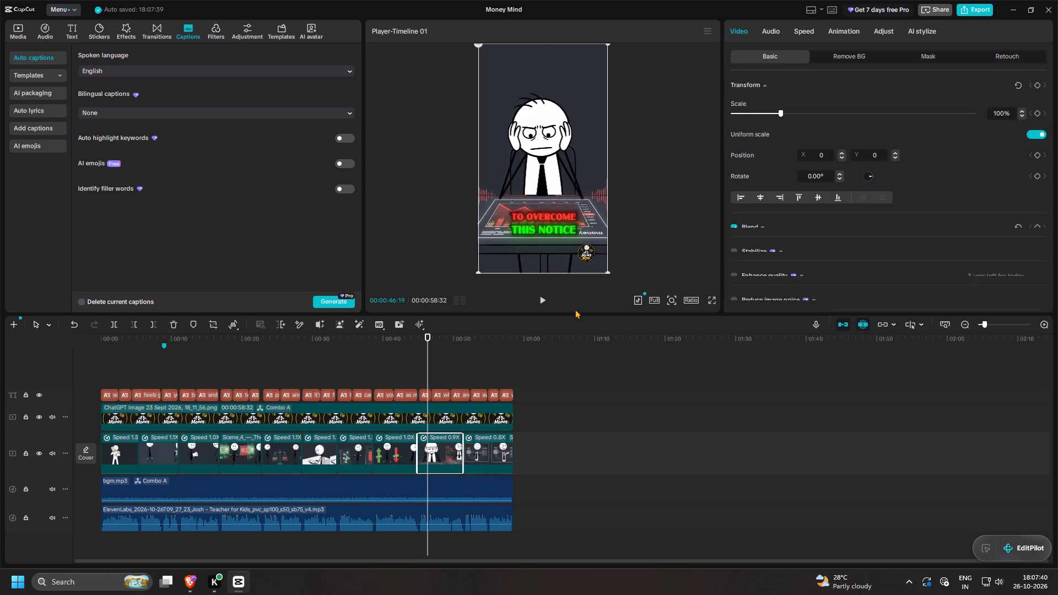
{"action": "left_click", "coordinate": [854, 31]}
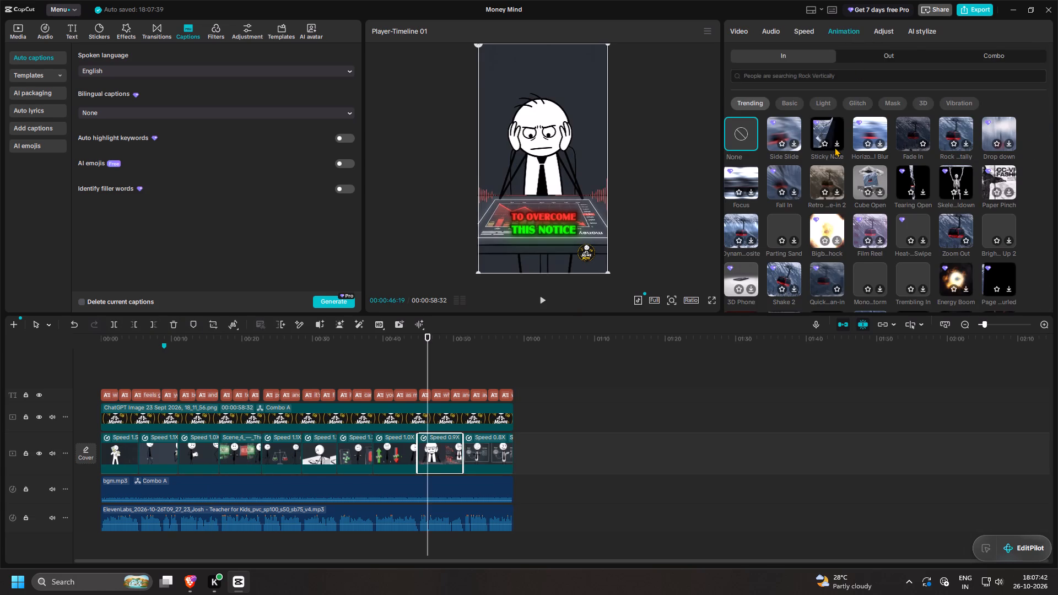
{"action": "left_click", "coordinate": [789, 76]}
{"action": "left_click", "coordinate": [742, 109]}
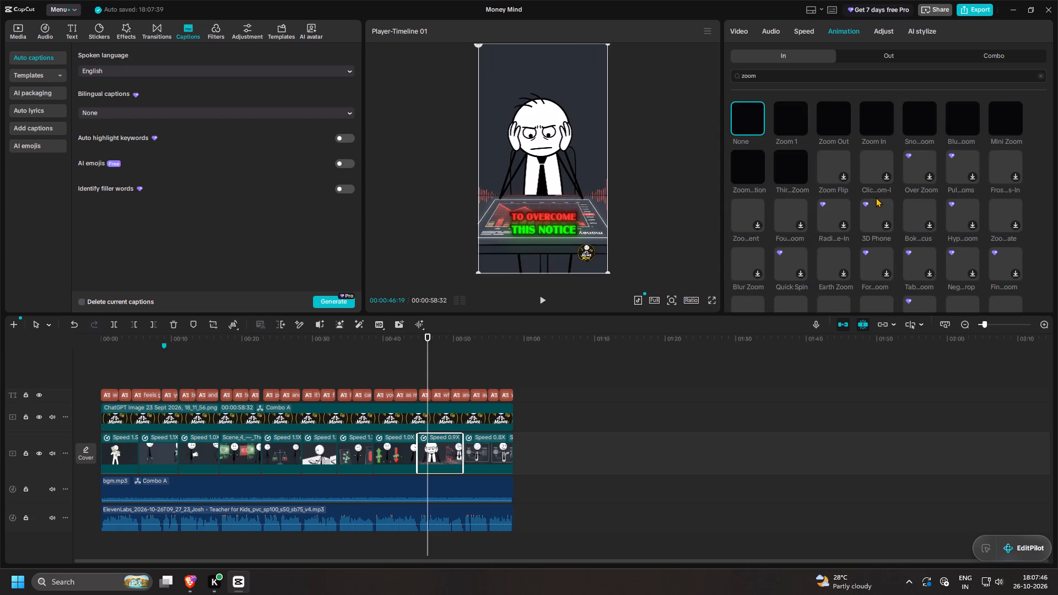
{"action": "left_click", "coordinate": [787, 116]}
Apply the Zoom 1 In animation to the Scene 10, Scene 8 and Scene 7 clips.
{"action": "left_click", "coordinate": [476, 450]}
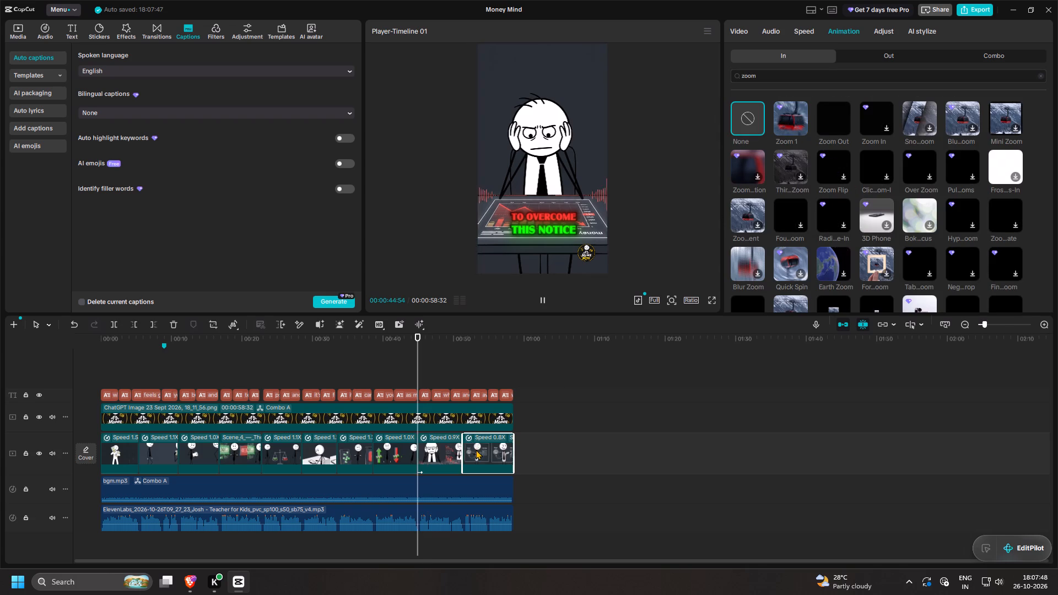
{"action": "left_click", "coordinate": [789, 121]}
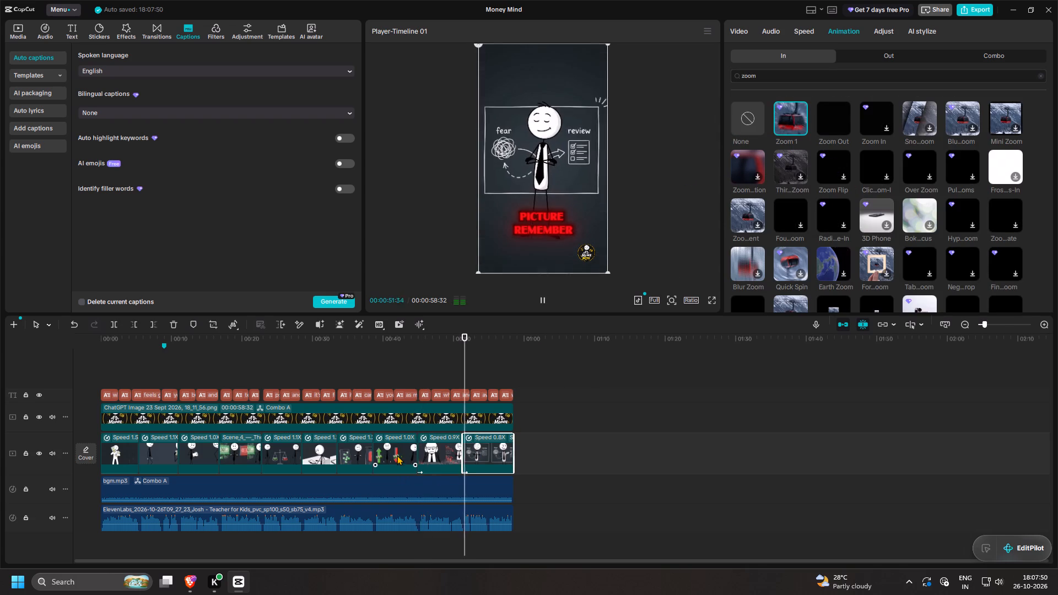
{"action": "left_click", "coordinate": [398, 454]}
{"action": "left_click", "coordinate": [797, 114]}
{"action": "left_click", "coordinate": [341, 431]}
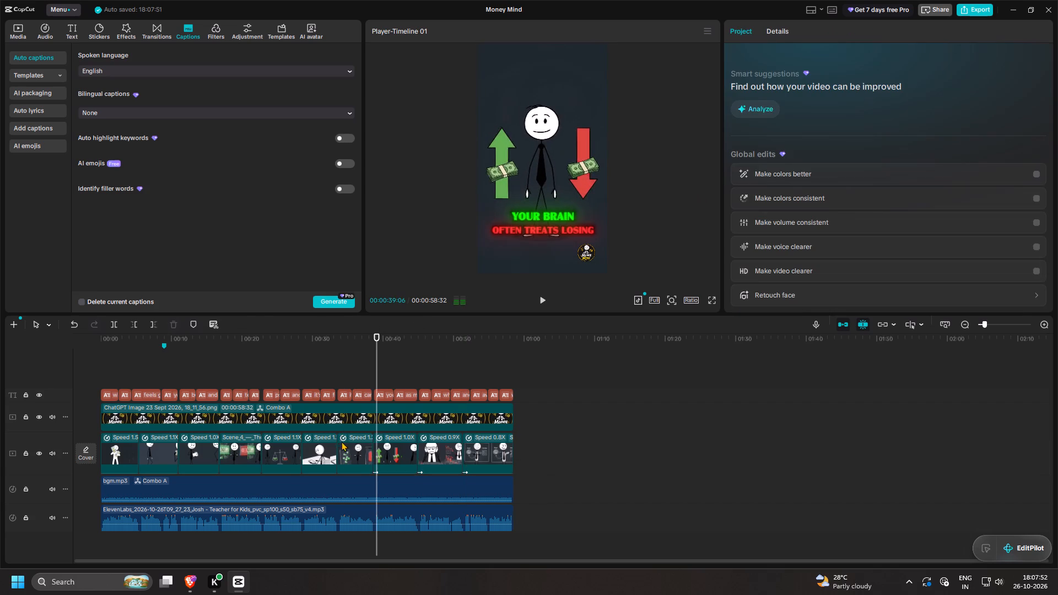
{"action": "left_click", "coordinate": [355, 445]}
{"action": "left_click", "coordinate": [855, 31]}
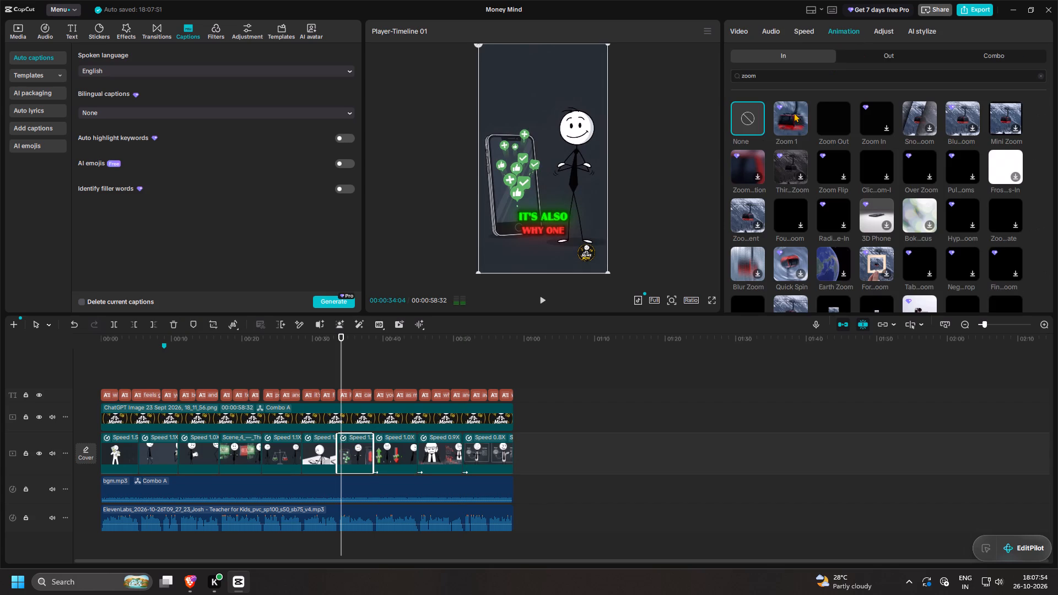
{"action": "left_click", "coordinate": [762, 145]}
{"action": "left_click", "coordinate": [783, 136]}
{"action": "left_click", "coordinate": [783, 122]}
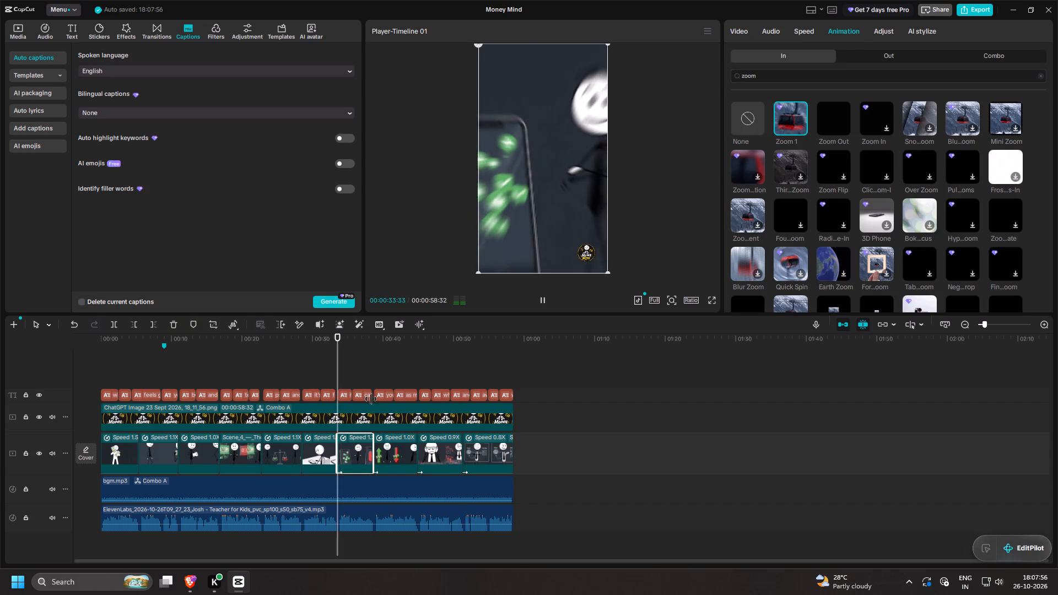
Apply the Zoom 1 In animation to the Scene 6, 5, 4, 3 and 2 clips.
{"action": "left_click", "coordinate": [307, 453]}
{"action": "left_click", "coordinate": [797, 116]}
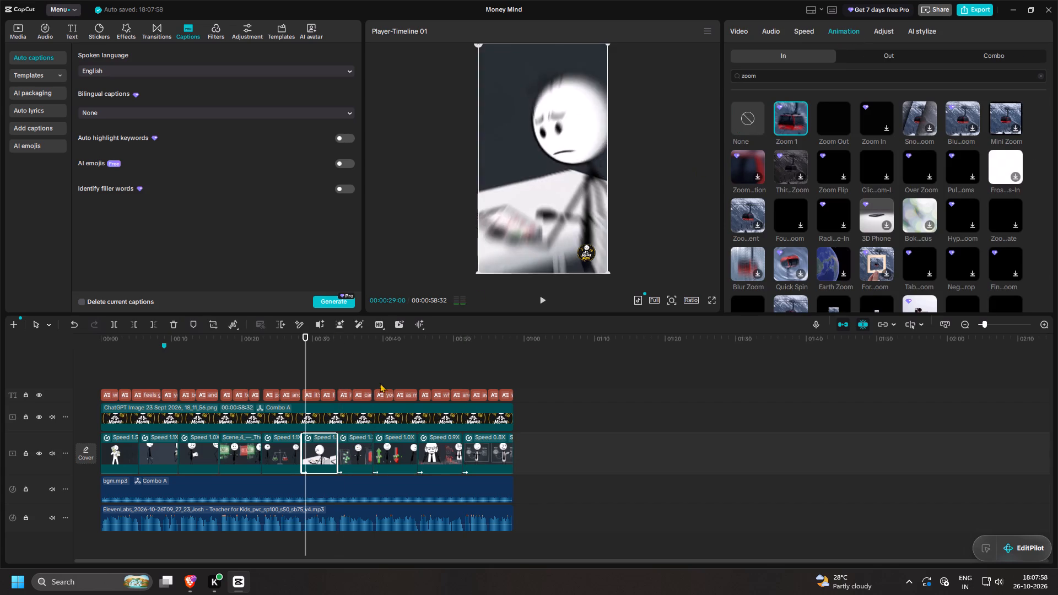
{"action": "left_click", "coordinate": [276, 442]}
{"action": "left_click", "coordinate": [792, 122]}
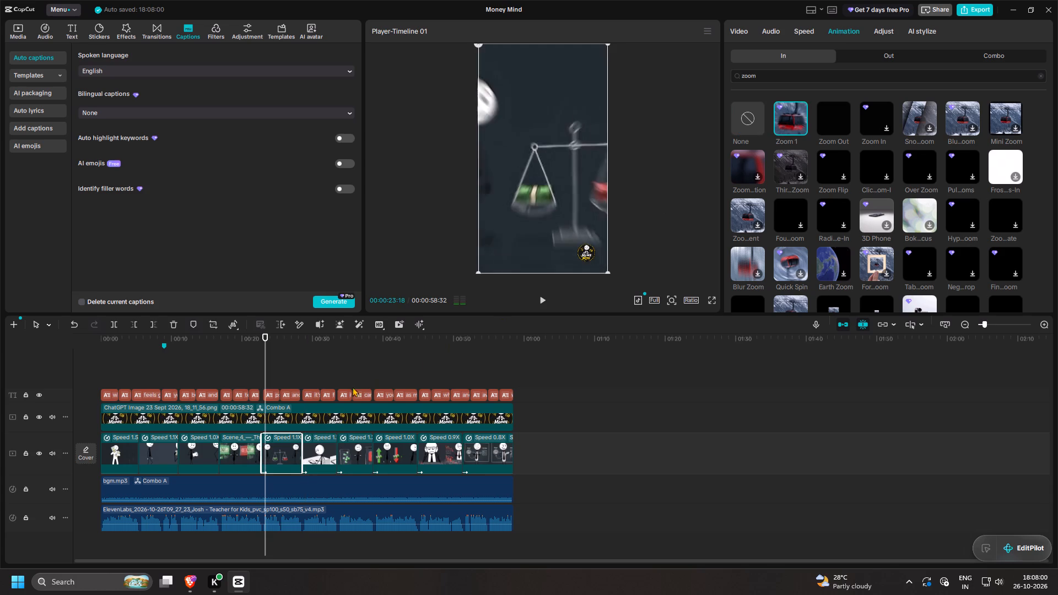
{"action": "left_click", "coordinate": [246, 450]}
{"action": "left_click", "coordinate": [792, 126]}
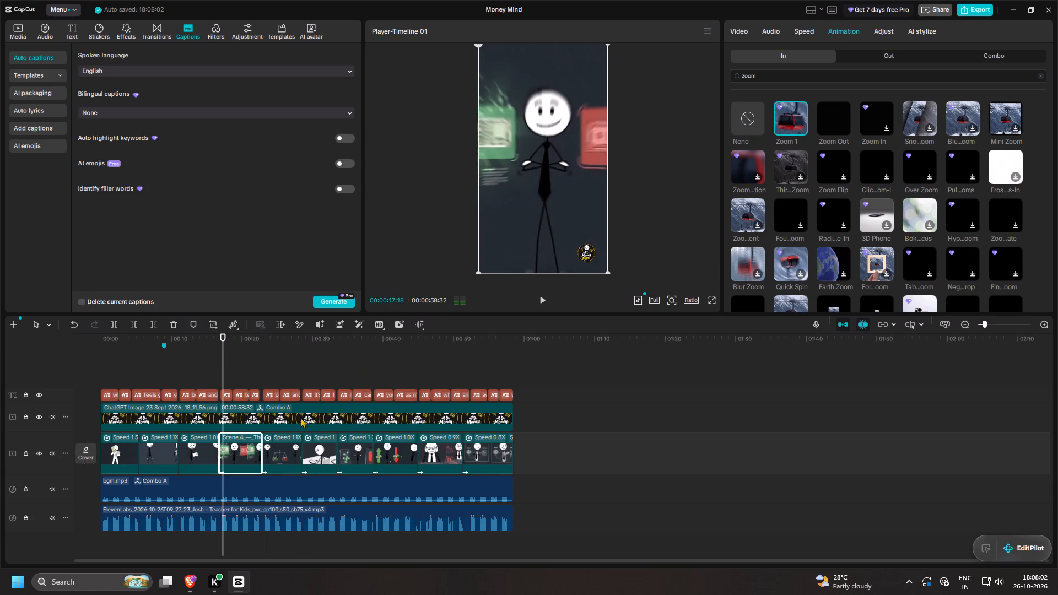
{"action": "left_click", "coordinate": [206, 456]}
{"action": "left_click", "coordinate": [779, 119]}
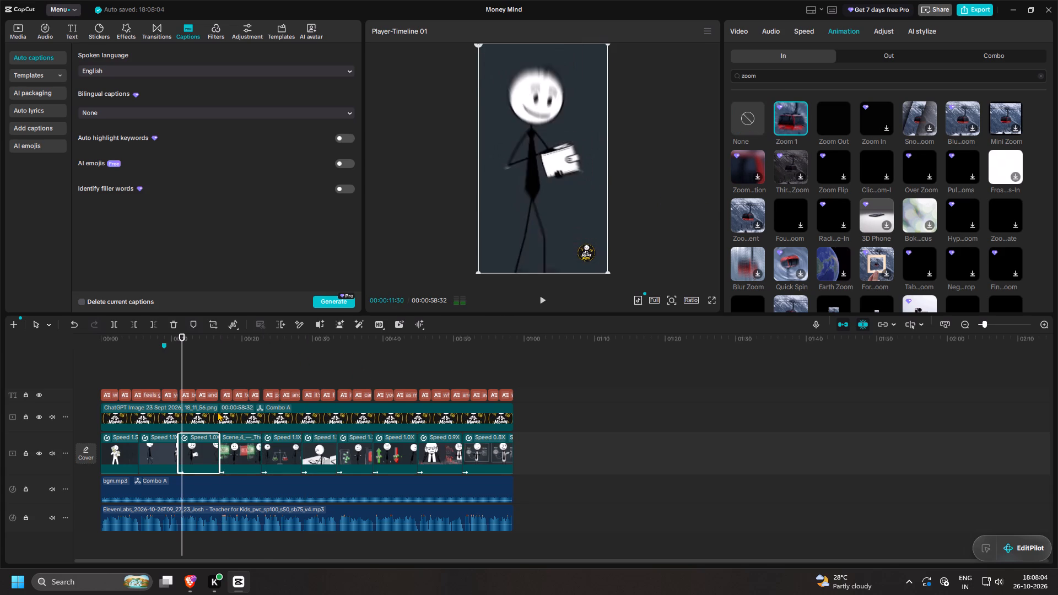
{"action": "left_click", "coordinate": [153, 455]}
{"action": "left_click", "coordinate": [797, 123]}
Clear the animation search, apply the Fade In animation to the Scene 1 clip, and play the opening seconds.
{"action": "left_click", "coordinate": [120, 447]}
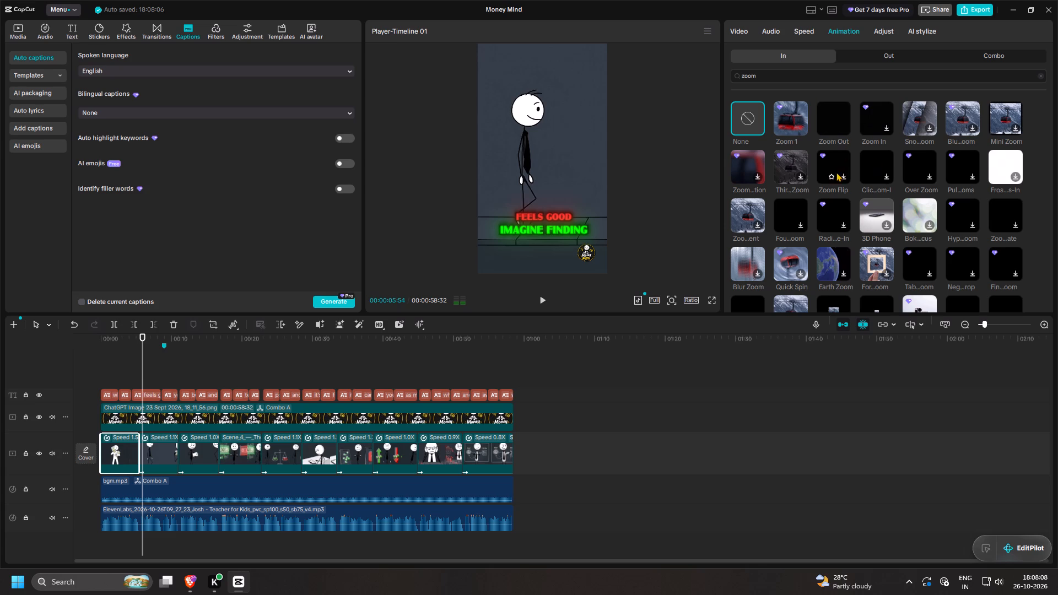
{"action": "left_click", "coordinate": [861, 77]}
{"action": "left_click", "coordinate": [1040, 73]}
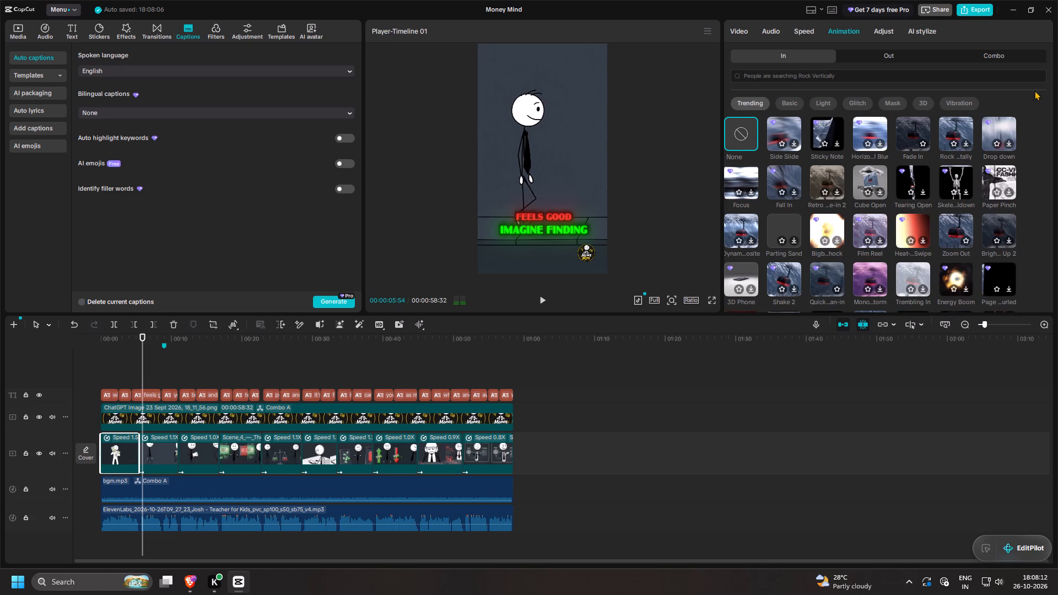
{"action": "left_click", "coordinate": [908, 132]}
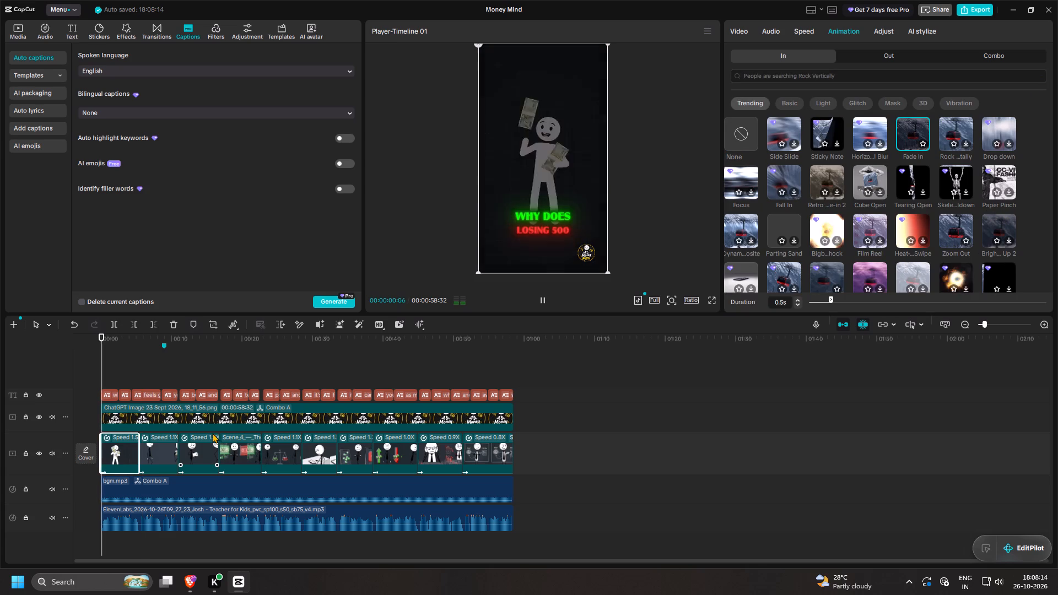
{"action": "key", "text": "space"}
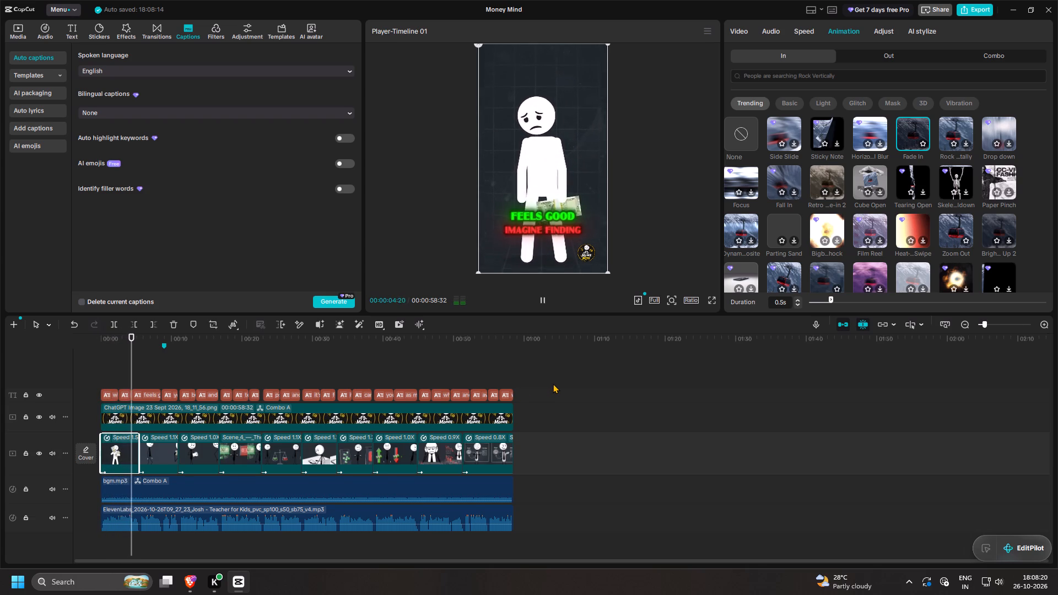
{"action": "key", "text": "space"}
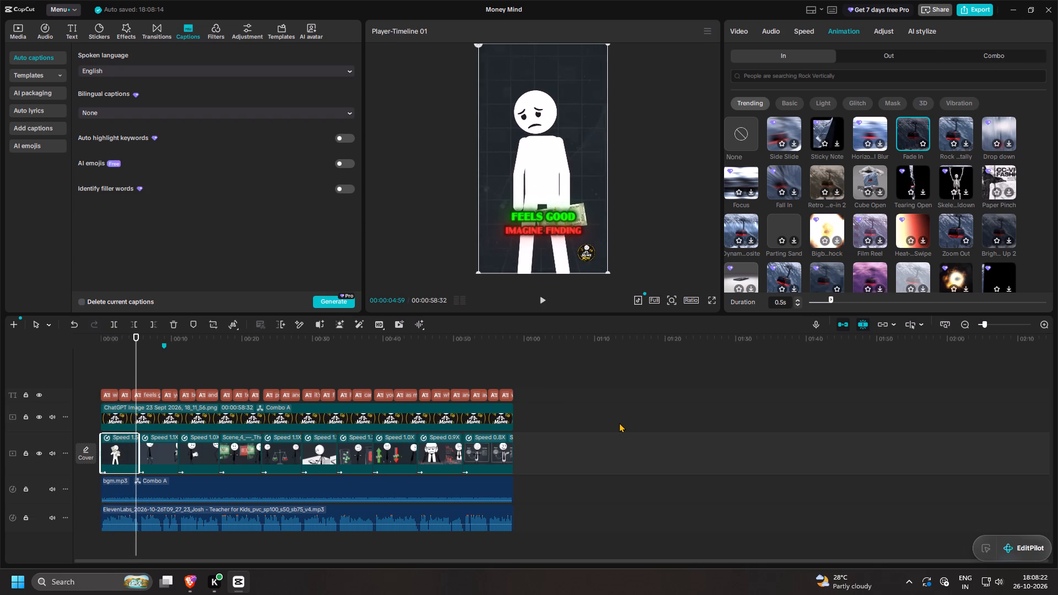
Combine the captions, all scene clips and the voiceover into one compound clip, leaving out the logo image and bgm.mp3.
{"action": "key", "text": "ctrl+a"}
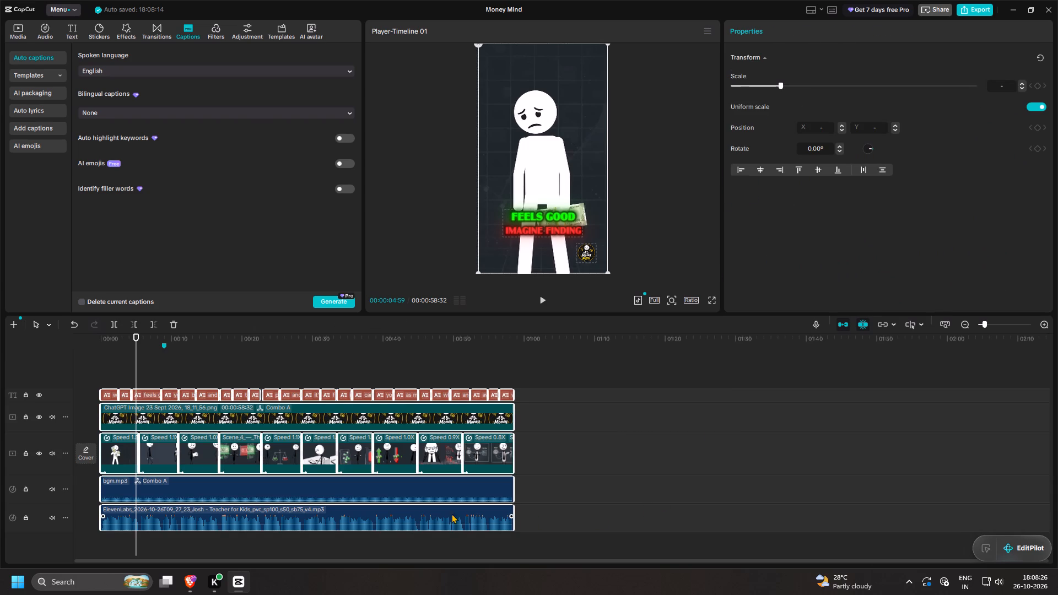
{"action": "left_click", "coordinate": [393, 489], "text": "ctrl"}
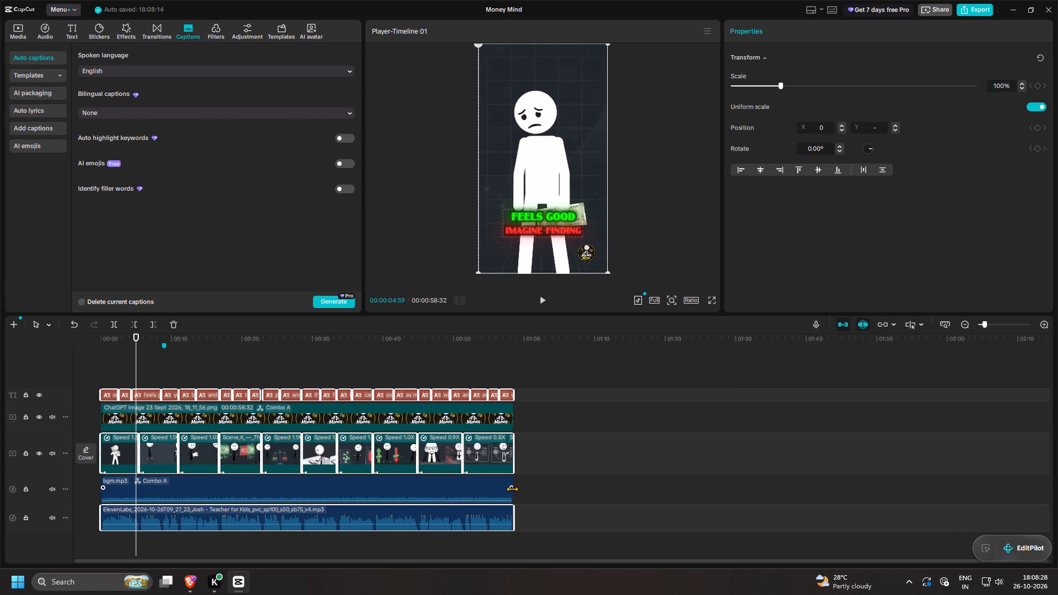
{"action": "key", "text": "alt+g"}
Pre-process the new compound clip.
{"action": "right_click", "coordinate": [383, 453]}
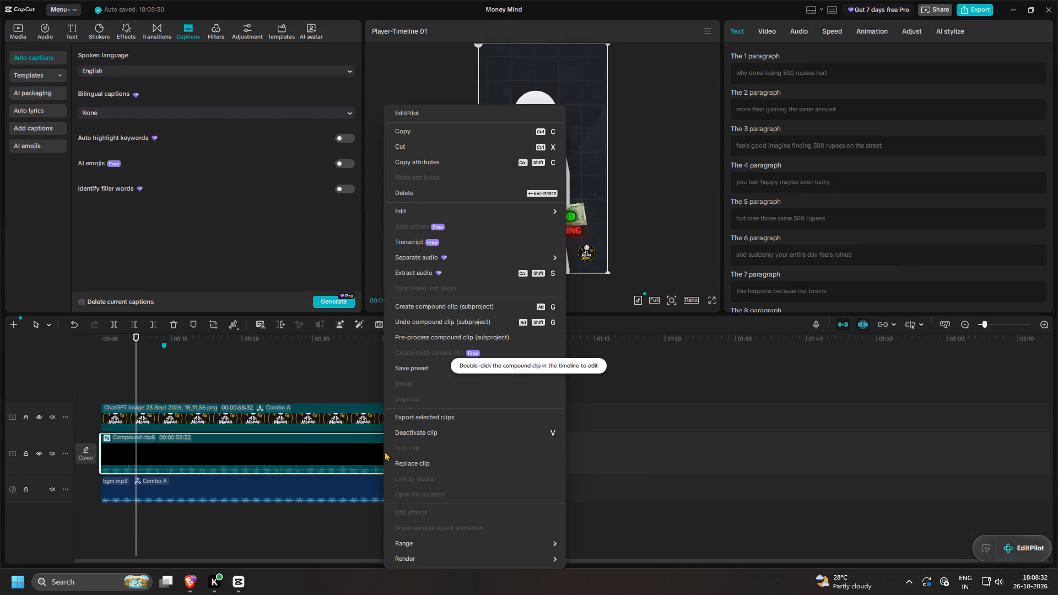
{"action": "left_click", "coordinate": [459, 332]}
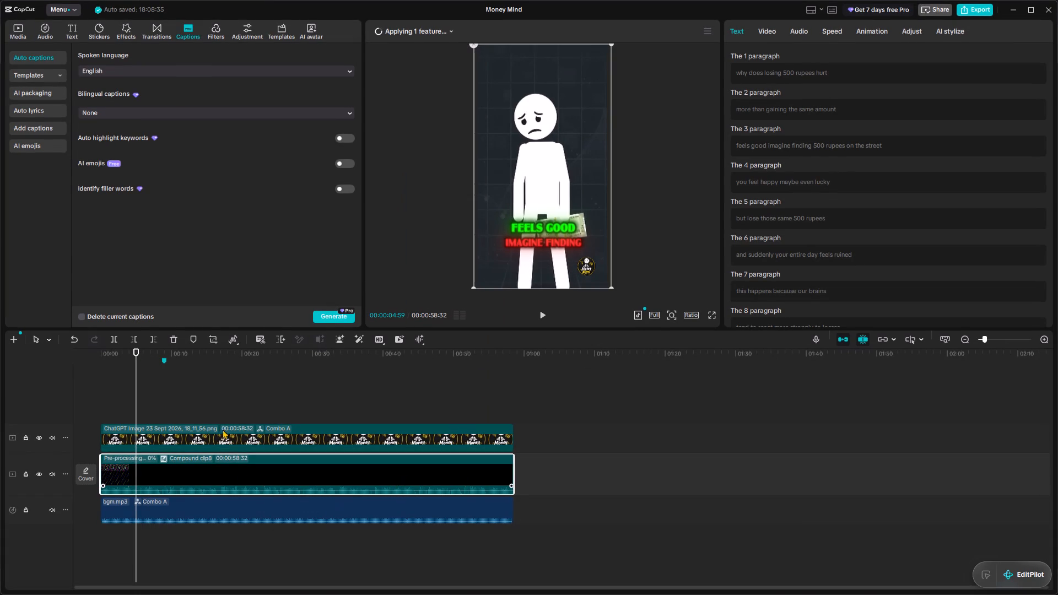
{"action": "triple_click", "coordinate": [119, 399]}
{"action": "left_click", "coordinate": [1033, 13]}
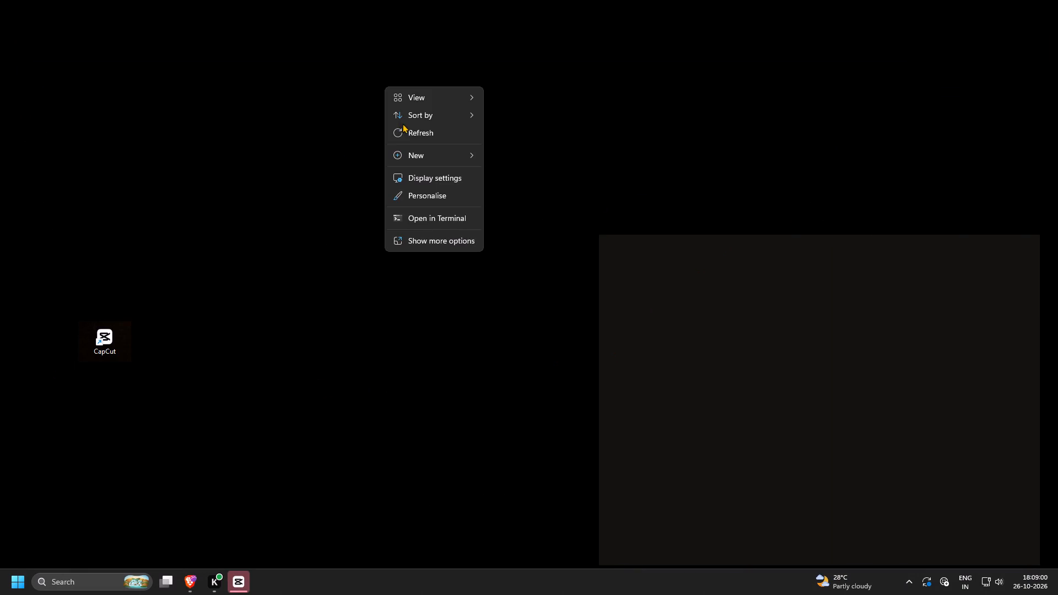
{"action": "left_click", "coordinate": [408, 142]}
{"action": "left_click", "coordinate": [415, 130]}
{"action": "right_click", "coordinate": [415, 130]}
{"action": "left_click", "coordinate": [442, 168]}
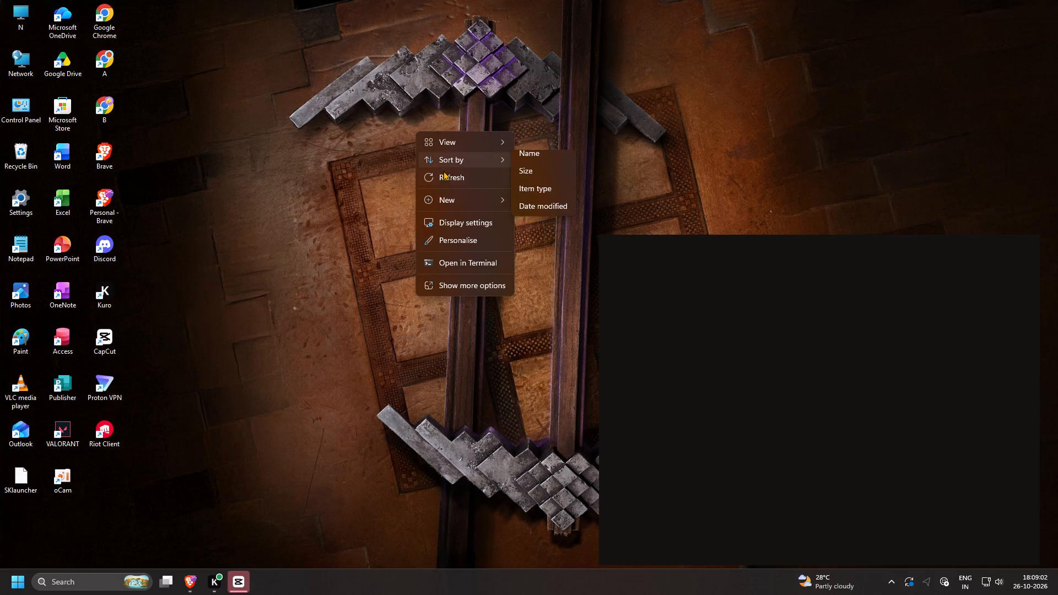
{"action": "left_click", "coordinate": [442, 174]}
Switch back to CapCut and try to restore its unresponsive editor window.
{"action": "left_click", "coordinate": [237, 583]}
{"action": "left_click", "coordinate": [236, 585]}
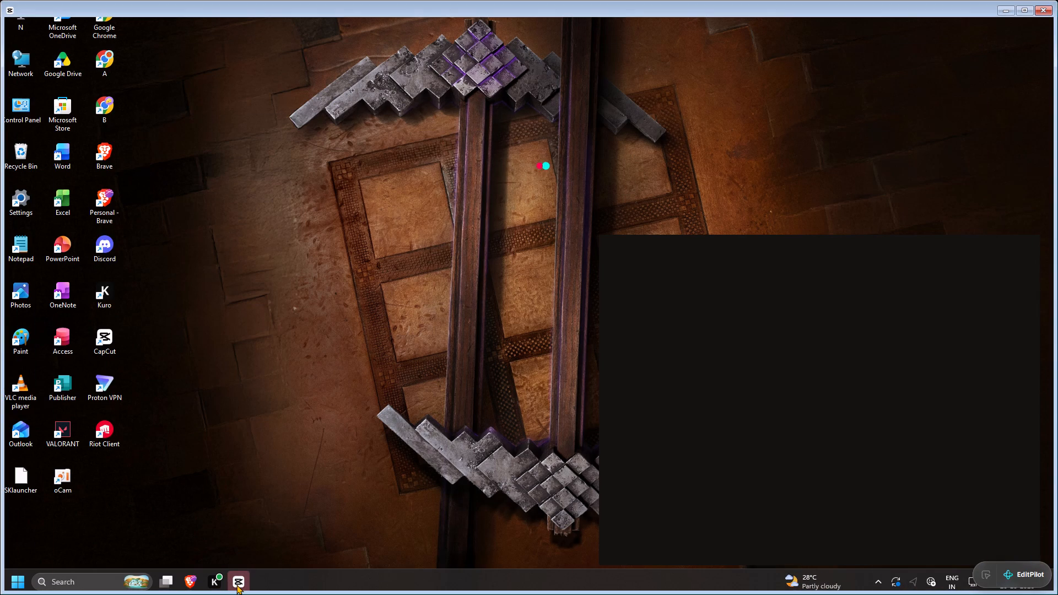
{"action": "right_click", "coordinate": [236, 581]}
{"action": "double_click", "coordinate": [236, 575]}
{"action": "left_click", "coordinate": [887, 0]}
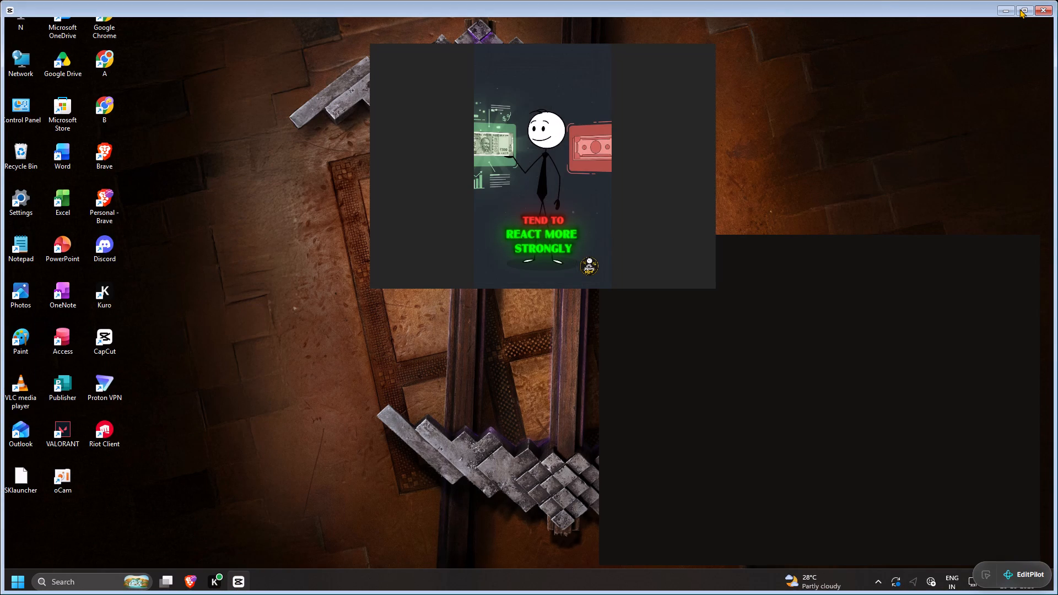
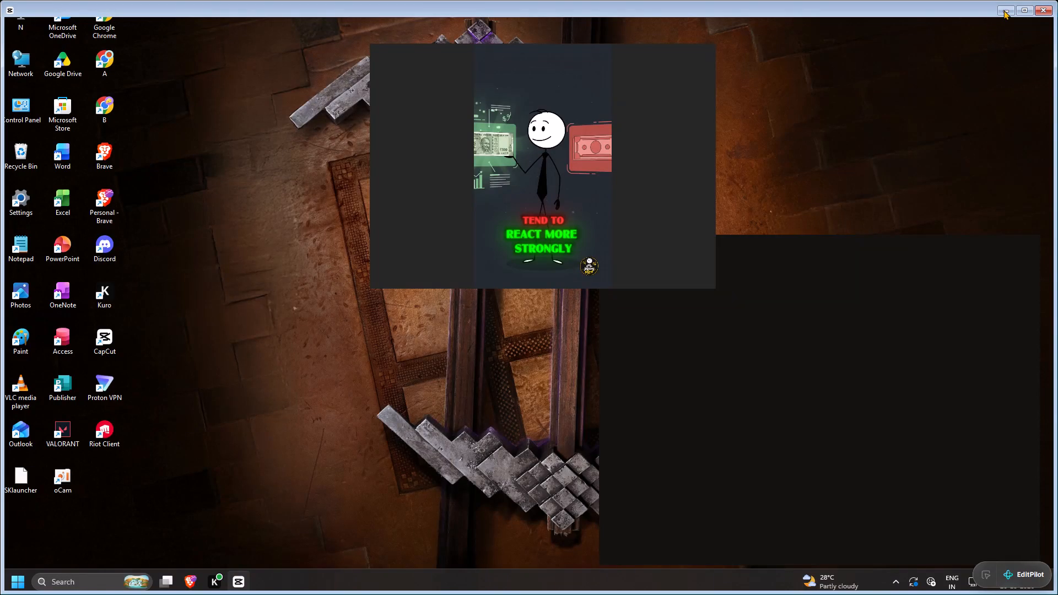
Try again to restore the unresponsive editor window.
{"action": "left_click", "coordinate": [1028, 12]}
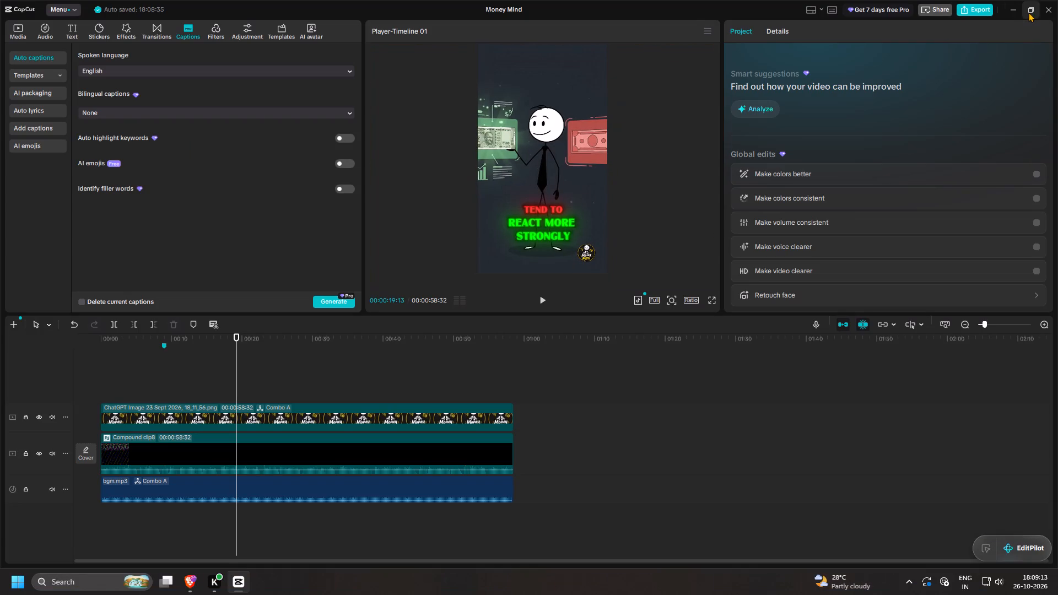
Return the playhead to the start of the timeline and inspect the options available for the main compound clip.
{"action": "left_click", "coordinate": [166, 390]}
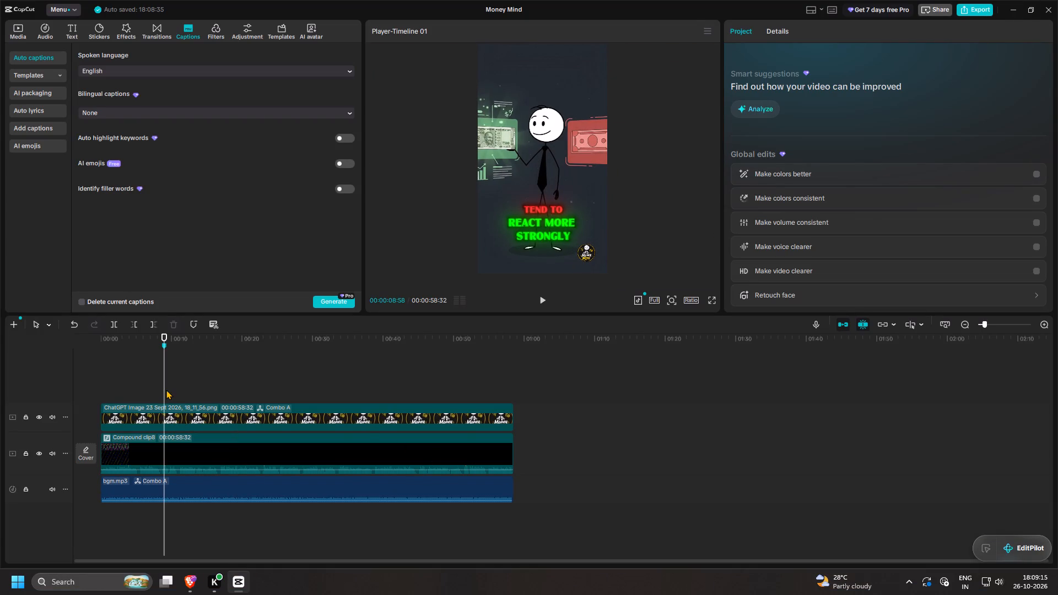
{"action": "left_click_drag", "start_coordinate": [166, 390], "coordinate": [64, 435]}
{"action": "left_click", "coordinate": [189, 446]}
{"action": "right_click", "coordinate": [189, 446]}
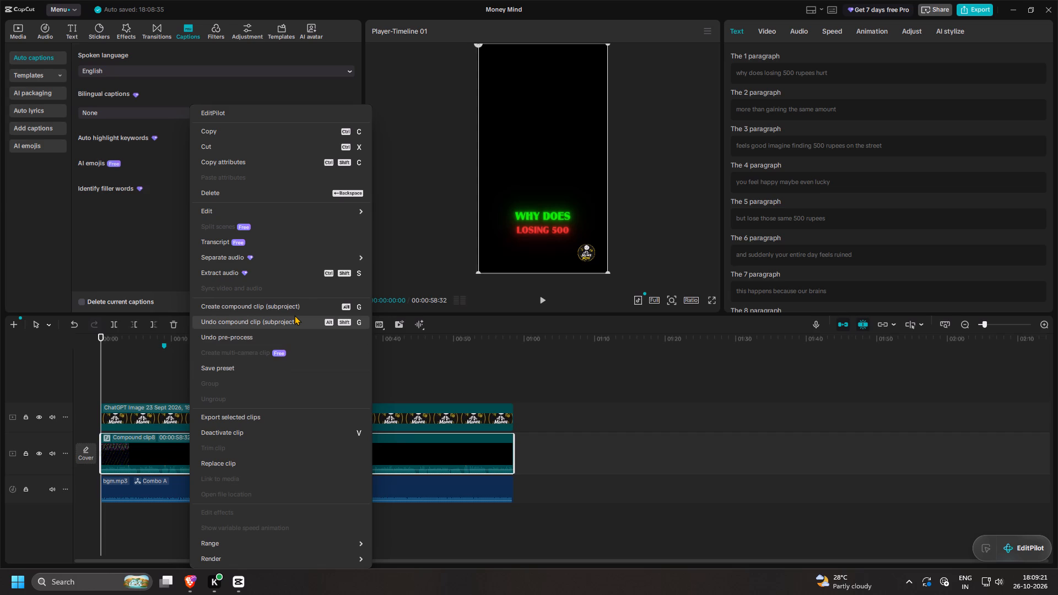
{"action": "left_click", "coordinate": [640, 378]}
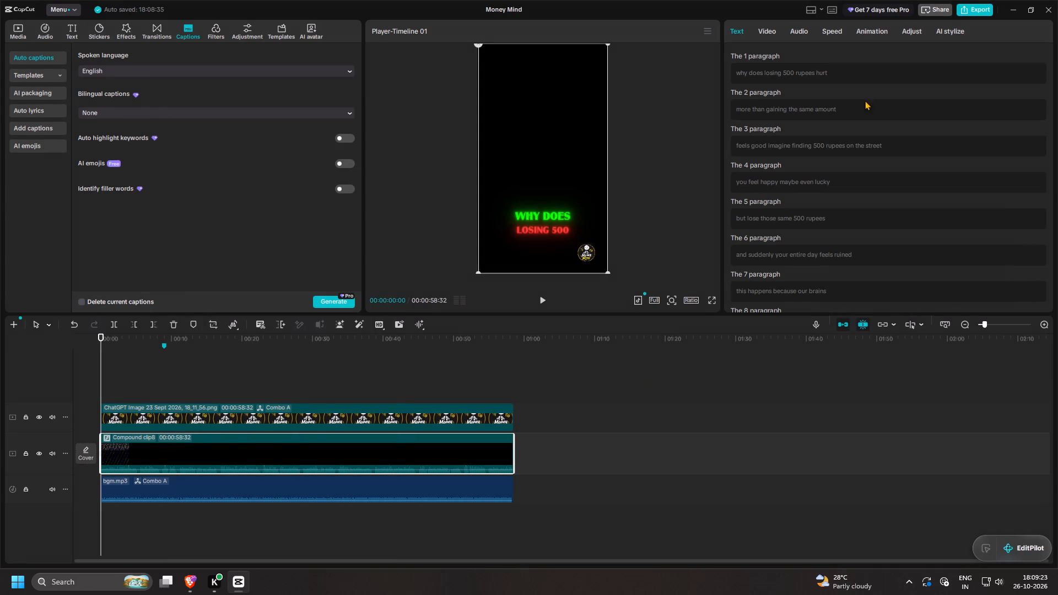
Close the Money Mind project's editor window.
{"action": "left_click", "coordinate": [1048, 14]}
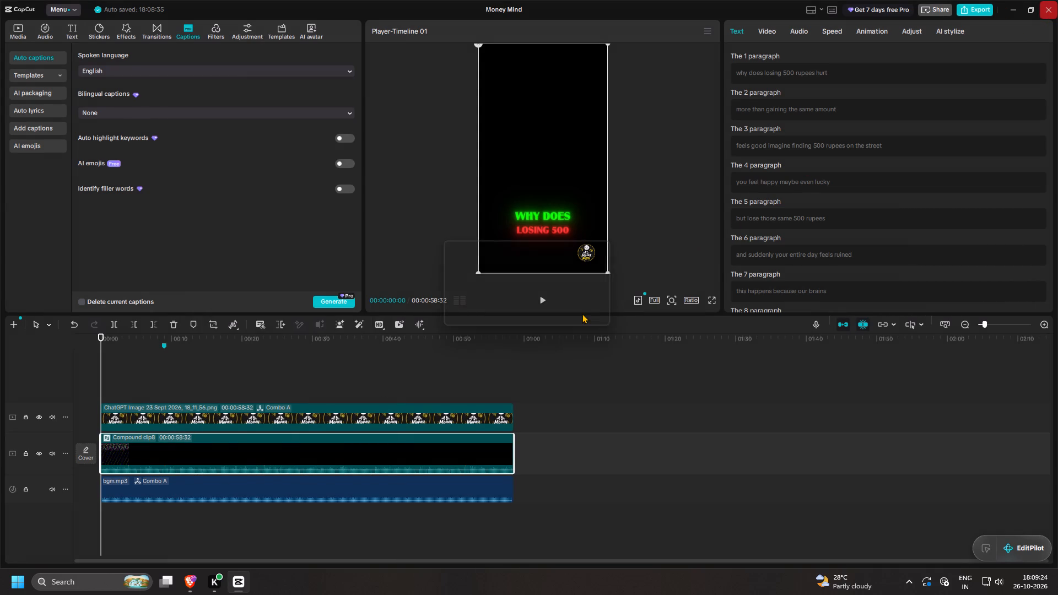
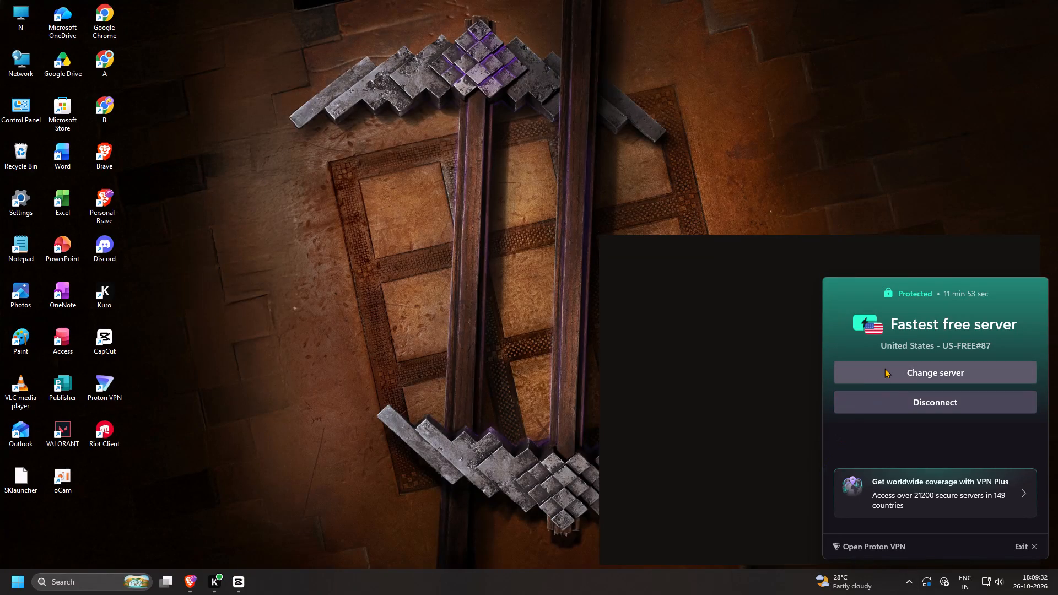
Disconnect the Proton VPN connection and dismiss its window.
{"action": "left_click", "coordinate": [897, 401]}
{"action": "left_click", "coordinate": [364, 385]}
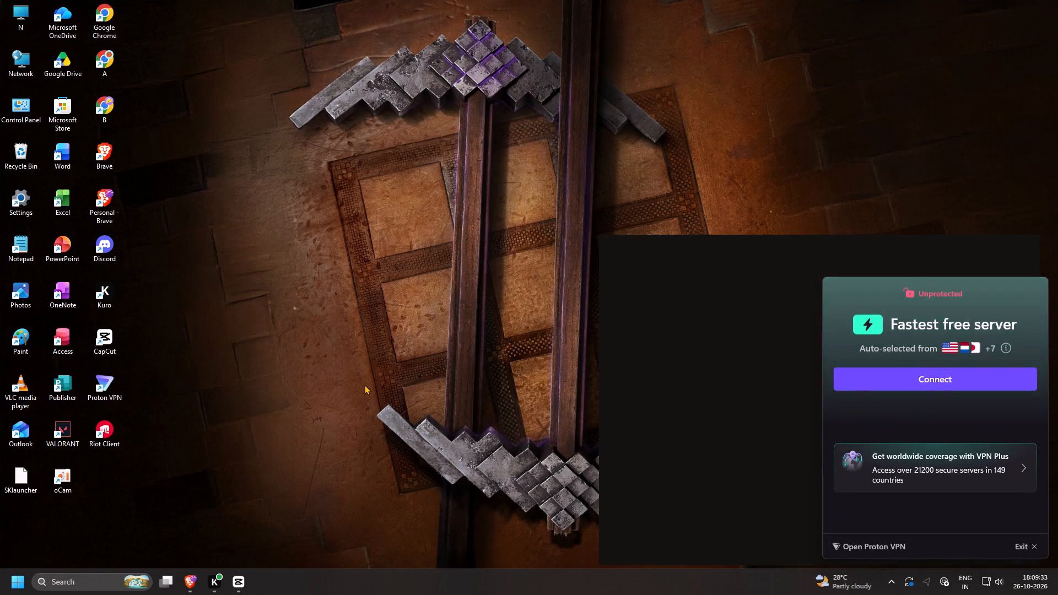
Open a File Explorer window on N, and reopen the Money Mind project in CapCut.
{"action": "double_click", "coordinate": [14, 25]}
{"action": "double_click", "coordinate": [15, 20]}
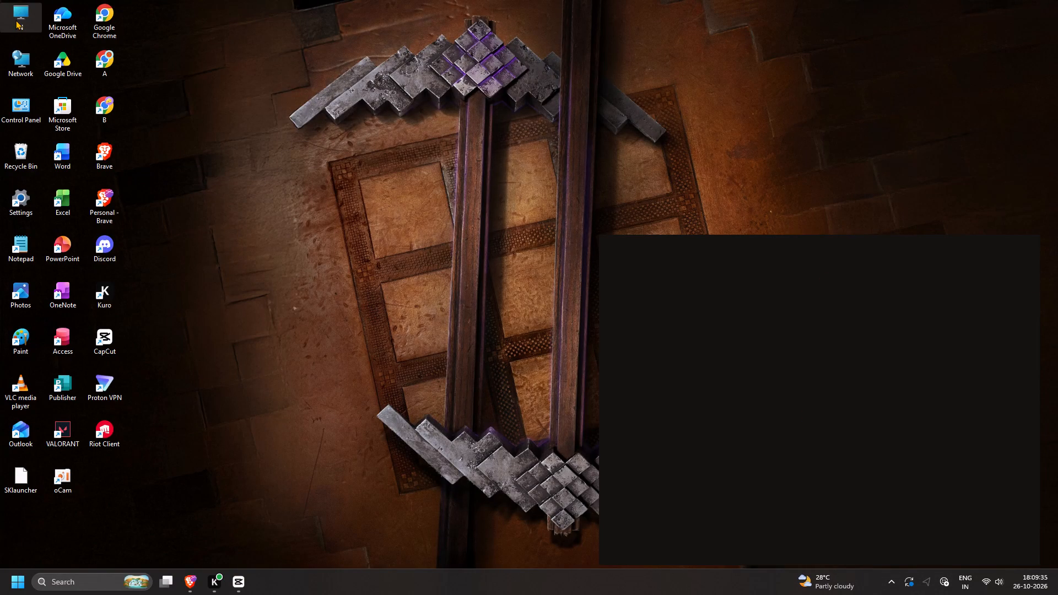
{"action": "double_click", "coordinate": [102, 341]}
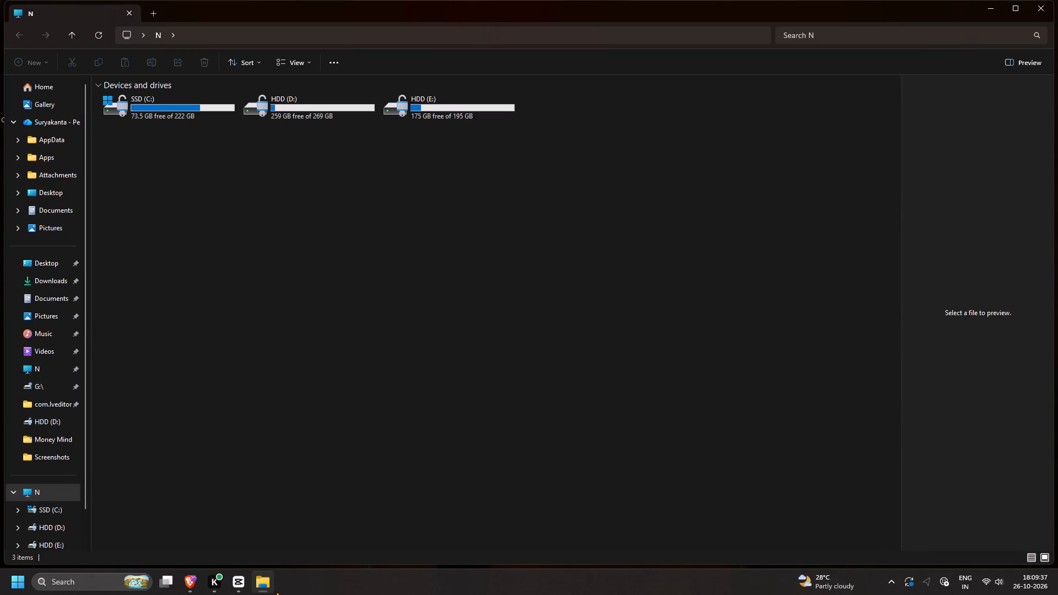
{"action": "left_click", "coordinate": [228, 586]}
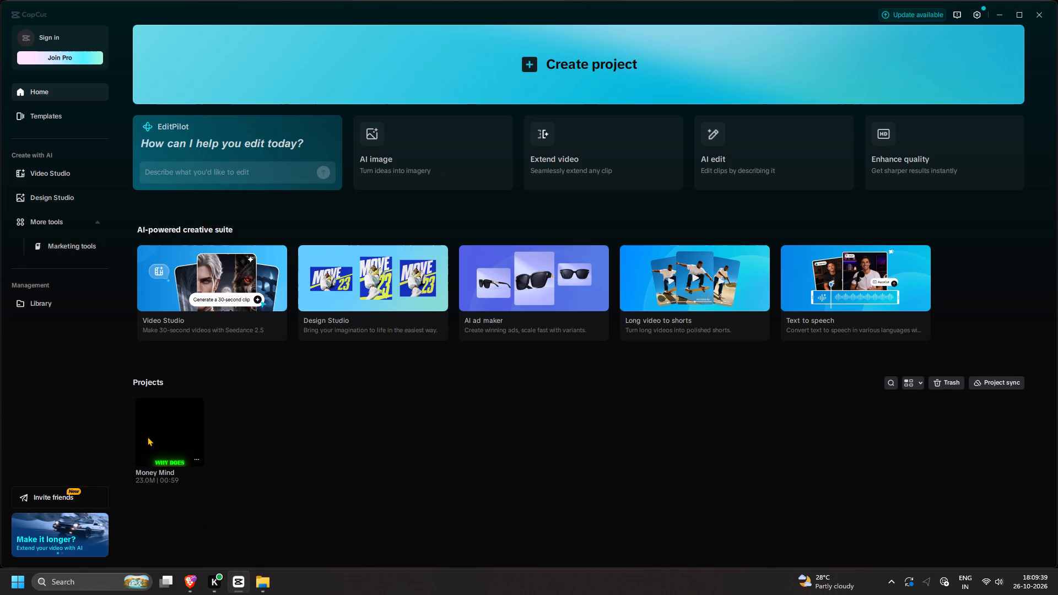
{"action": "left_click", "coordinate": [155, 404]}
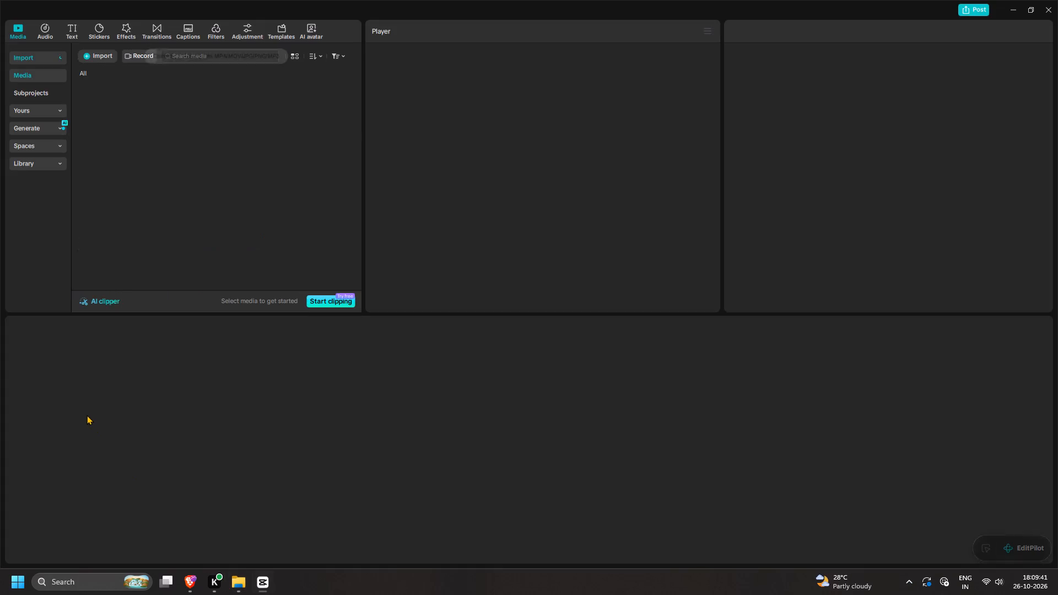
In File Explorer, open the combination folder inside the Money Mind draft's Resources folder under com.lveditor.draft.
{"action": "left_click", "coordinate": [232, 585]}
{"action": "left_click", "coordinate": [54, 395]}
{"action": "left_click", "coordinate": [60, 402]}
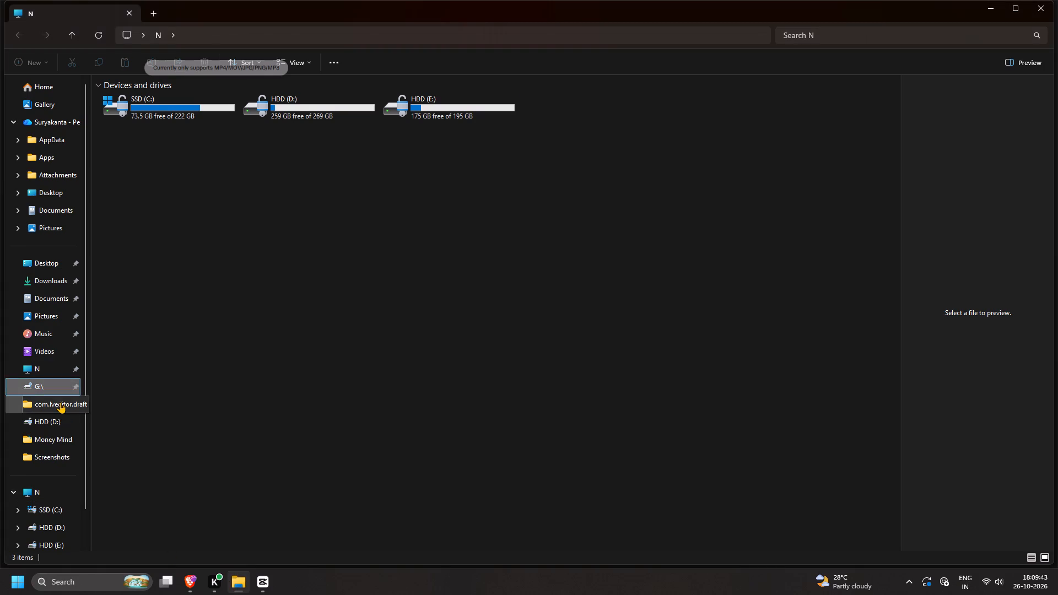
{"action": "double_click", "coordinate": [239, 124]}
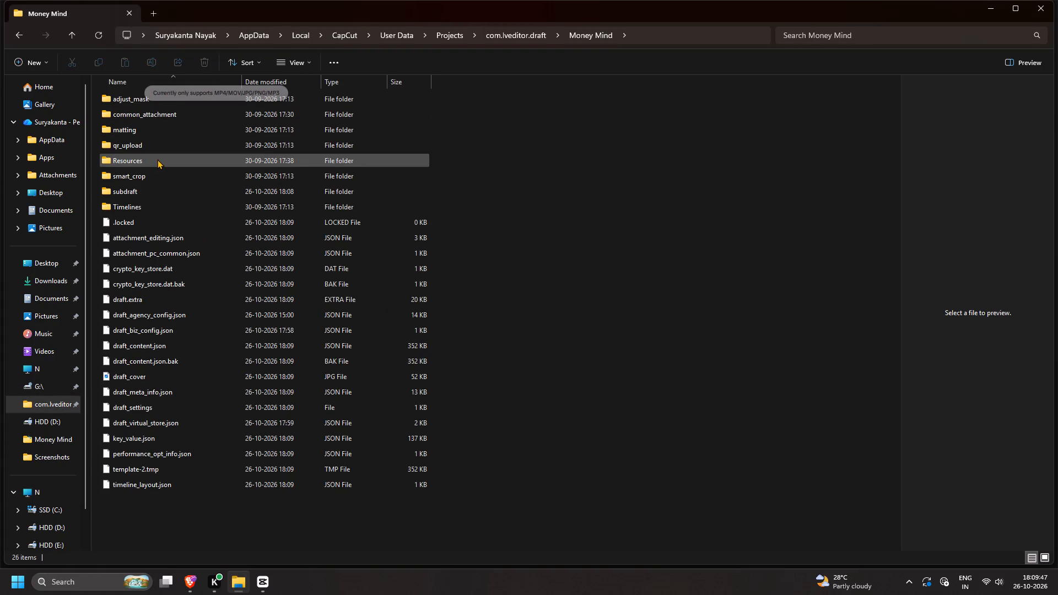
{"action": "double_click", "coordinate": [157, 162]}
{"action": "double_click", "coordinate": [142, 120]}
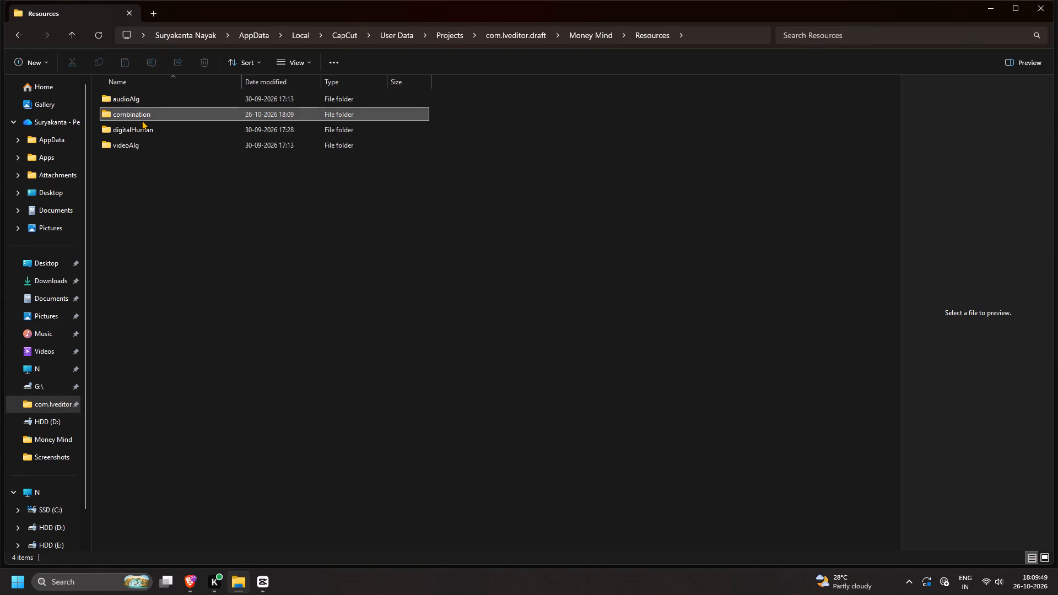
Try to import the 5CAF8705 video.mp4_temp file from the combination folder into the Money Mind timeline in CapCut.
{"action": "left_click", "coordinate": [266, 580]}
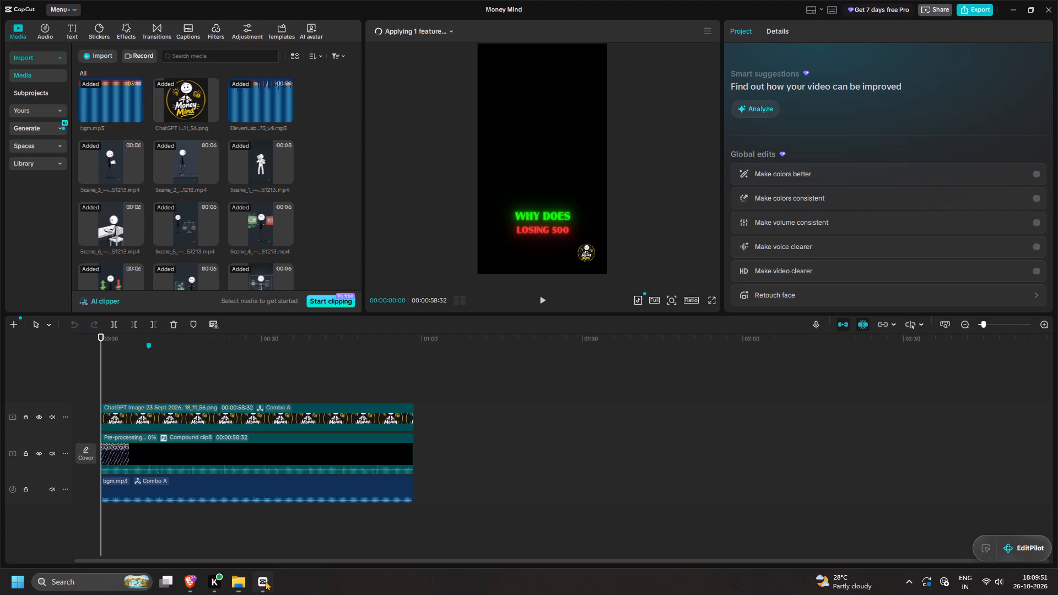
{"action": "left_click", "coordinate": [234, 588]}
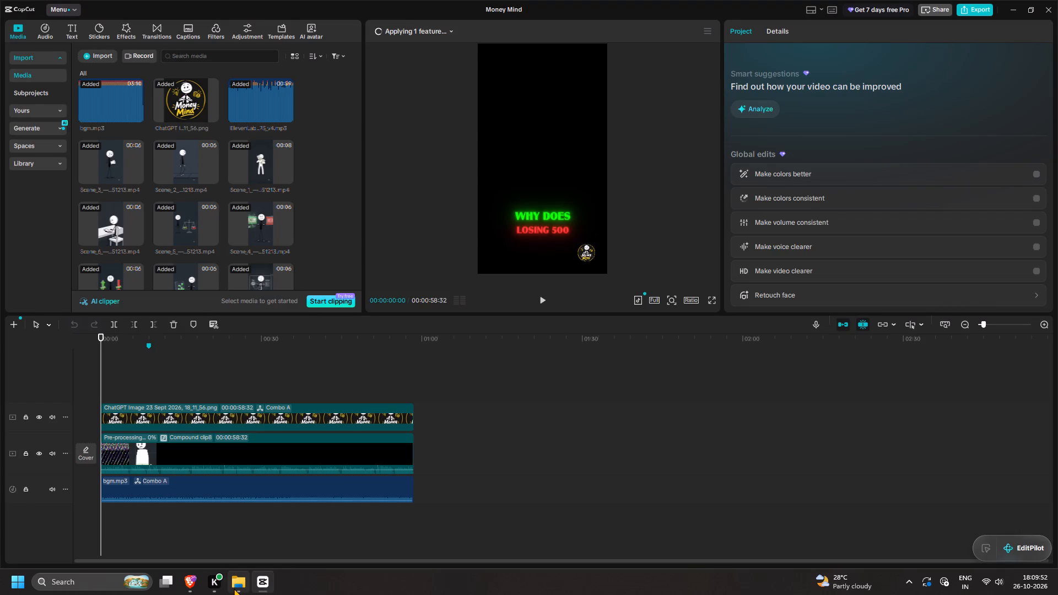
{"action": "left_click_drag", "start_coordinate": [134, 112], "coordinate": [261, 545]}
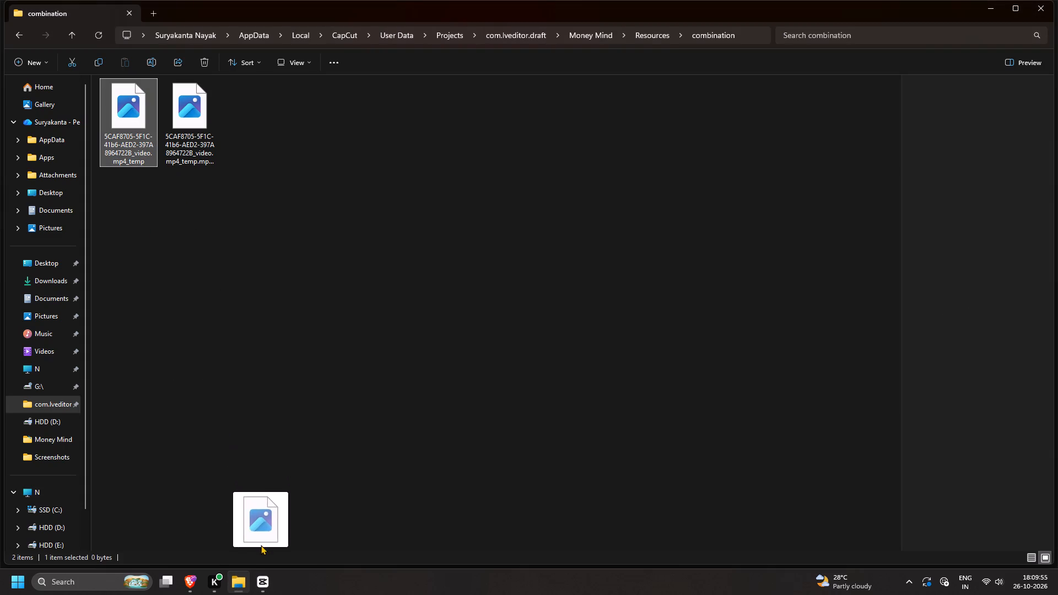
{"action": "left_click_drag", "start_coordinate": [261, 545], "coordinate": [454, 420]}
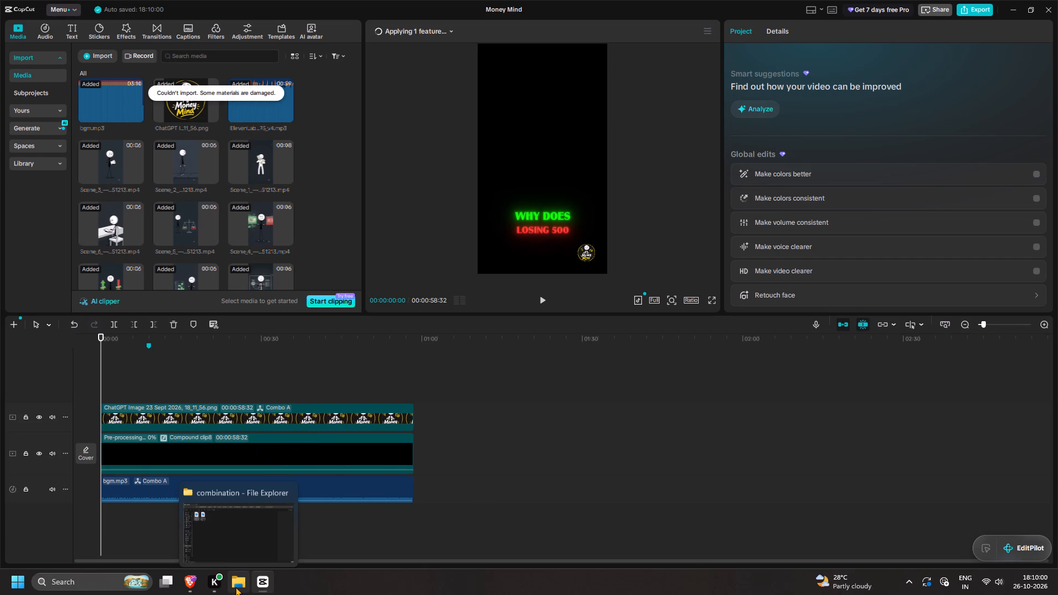
Close the Money Mind project's editor window.
{"action": "left_click", "coordinate": [1049, 6]}
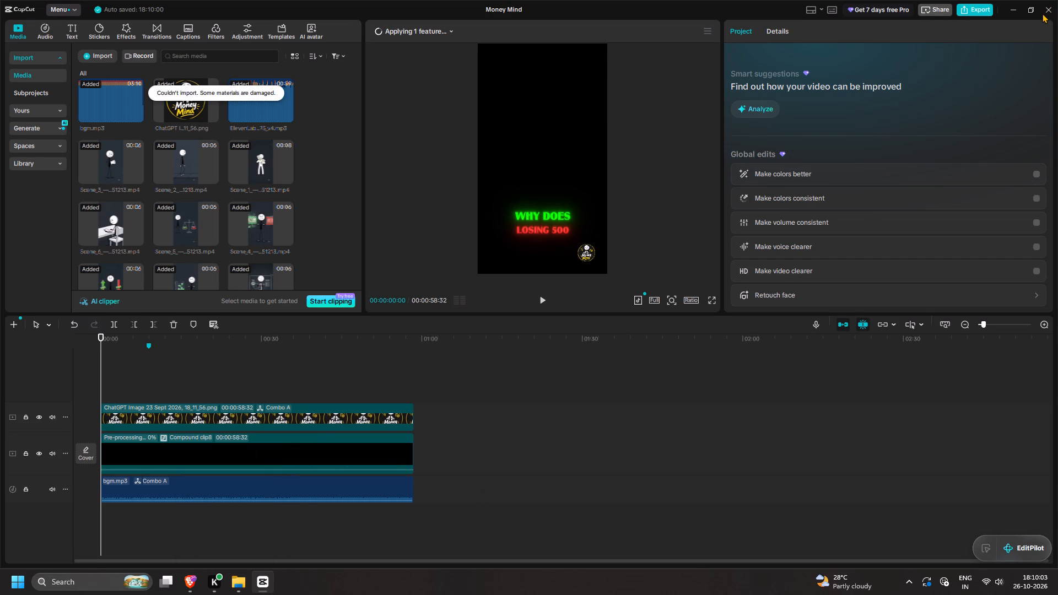
{"action": "left_click", "coordinate": [1050, 10]}
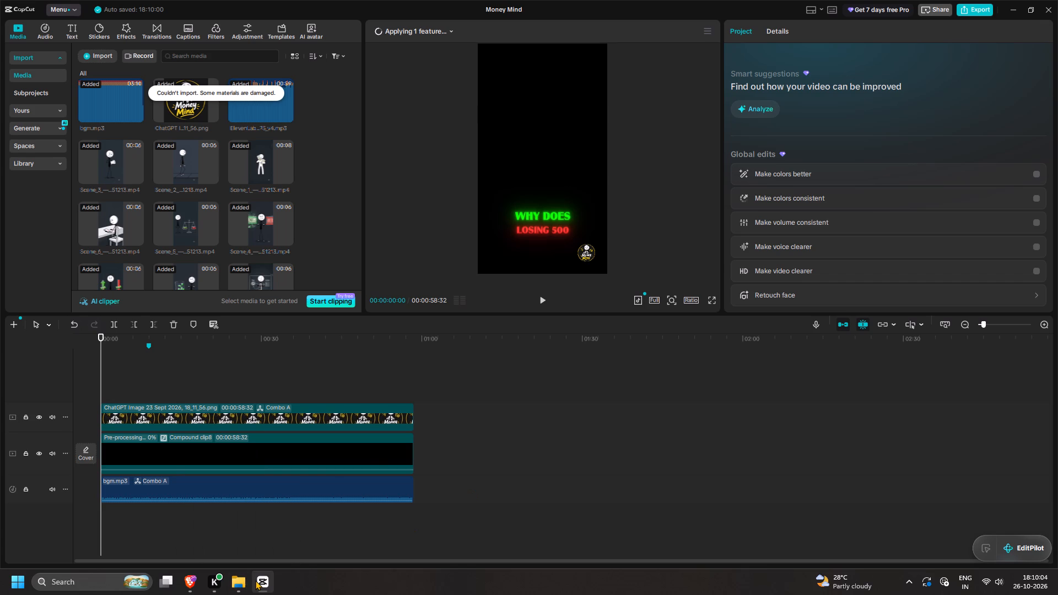
{"action": "right_click", "coordinate": [257, 579]}
{"action": "left_click", "coordinate": [265, 551]}
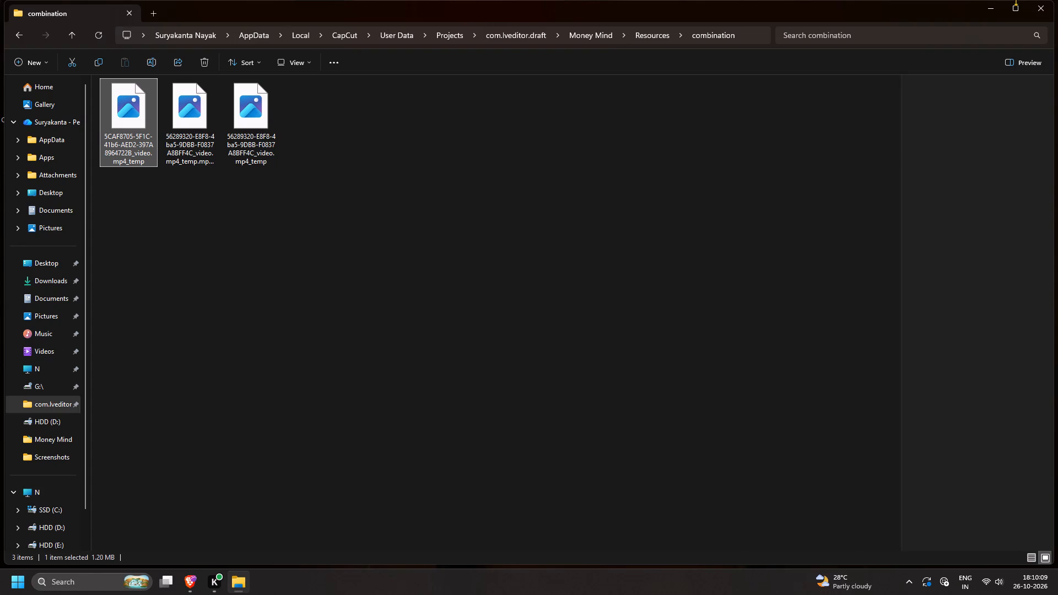
Minimise the CapCut home window.
{"action": "left_click", "coordinate": [1014, 12]}
{"action": "left_click", "coordinate": [996, 8]}
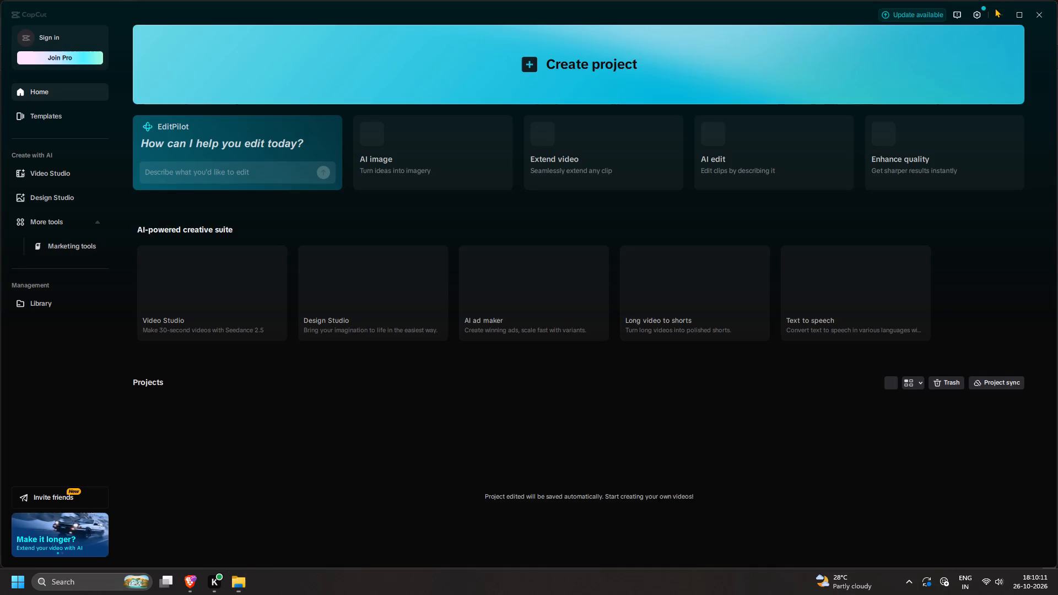
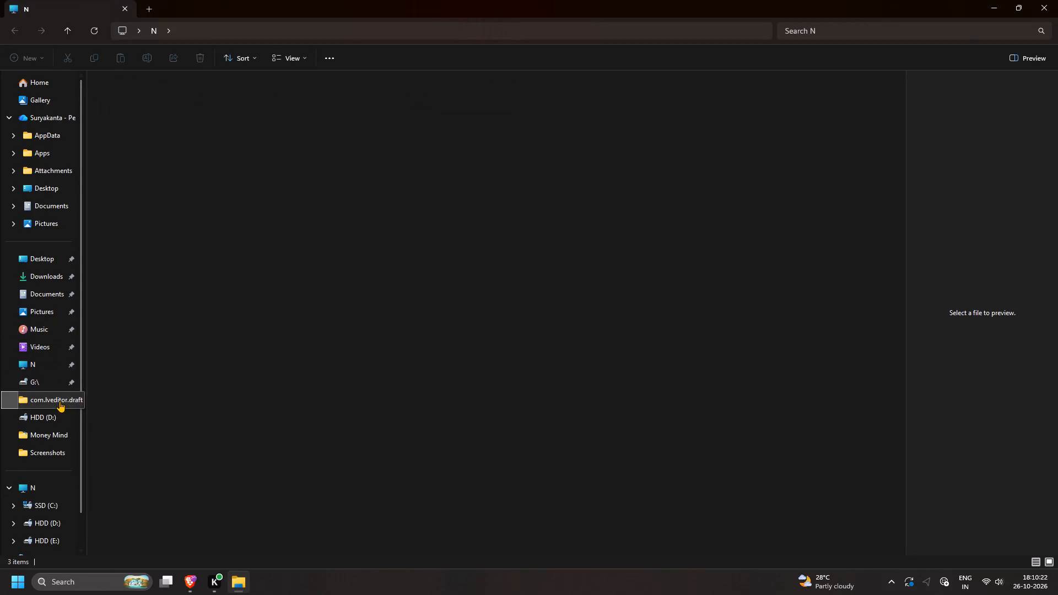
Open the combination folder inside the Money Mind draft's Resources folder under com.lveditor.draft.
{"action": "double_click", "coordinate": [246, 96]}
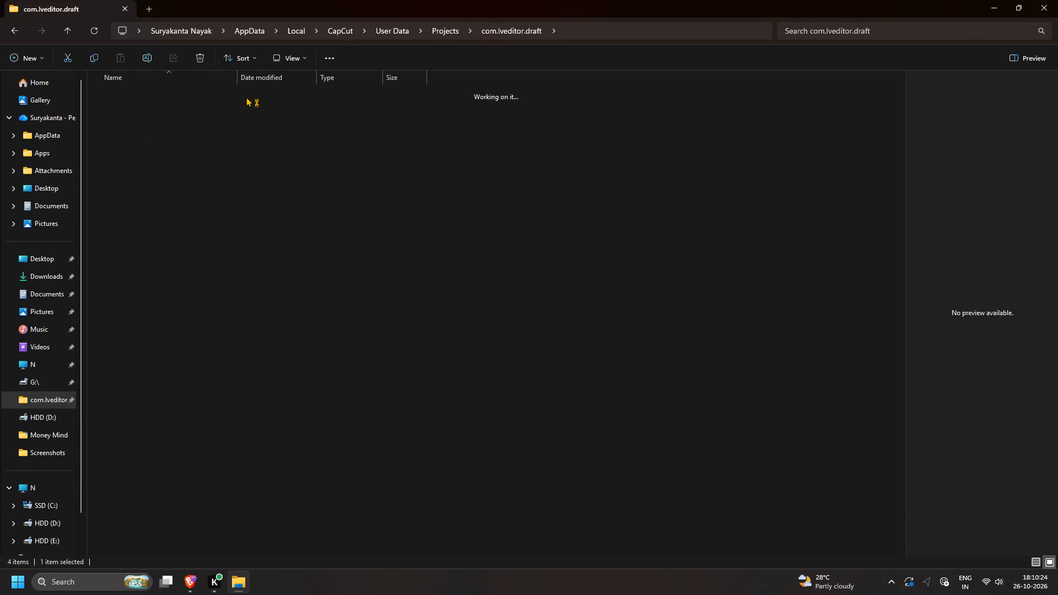
{"action": "double_click", "coordinate": [170, 159]}
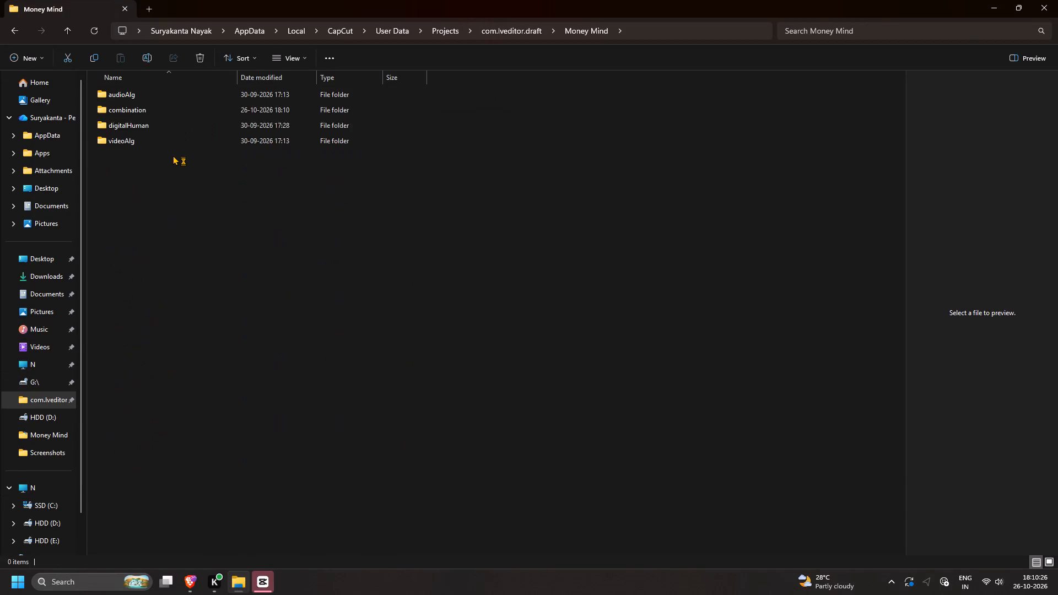
{"action": "double_click", "coordinate": [166, 108]}
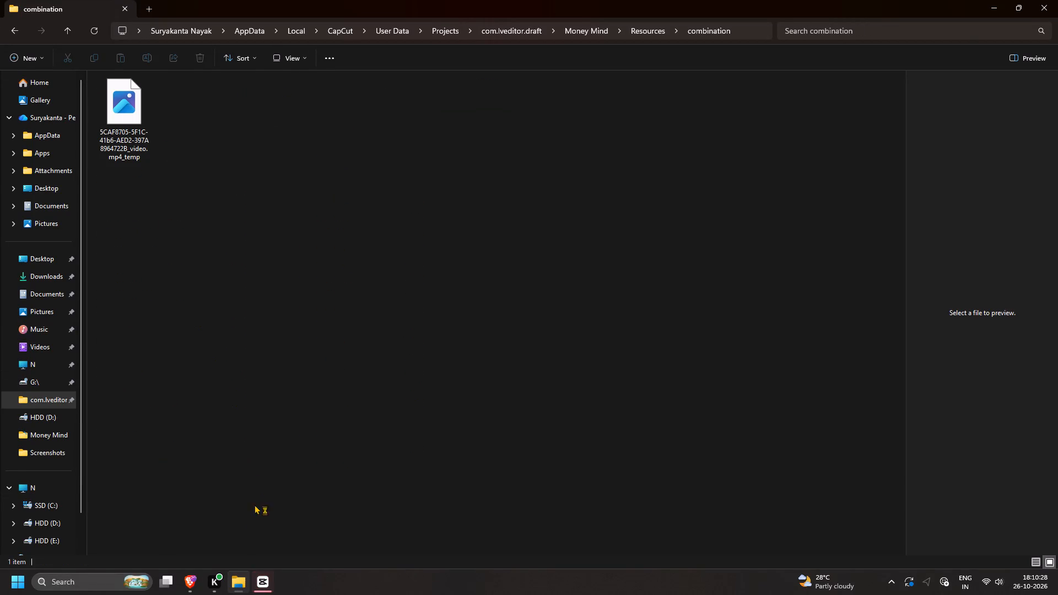
Switch to CapCut and reopen the Money Mind project.
{"action": "left_click", "coordinate": [263, 580]}
{"action": "left_click", "coordinate": [187, 431]}
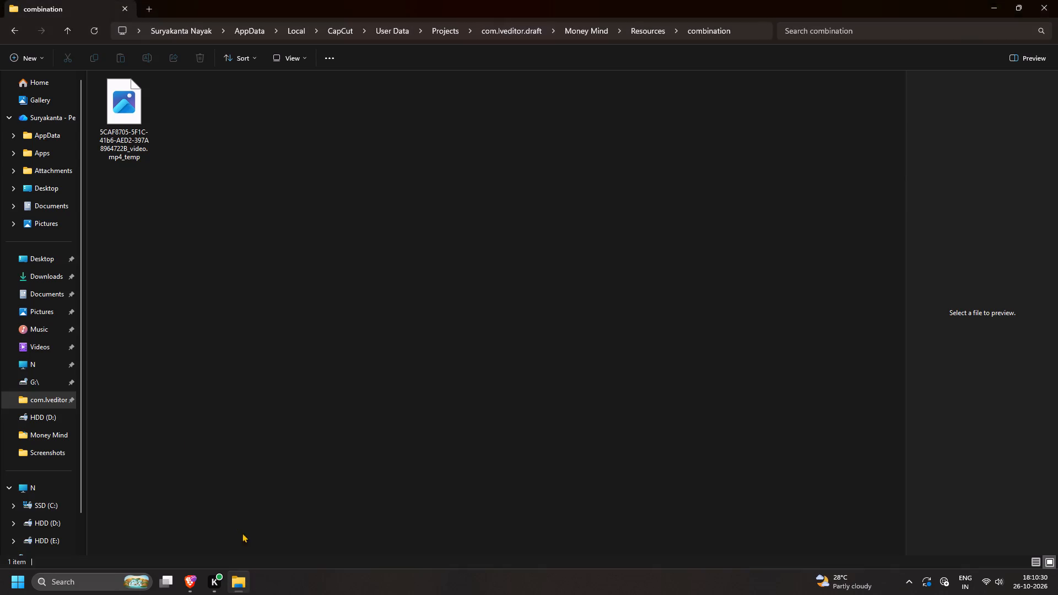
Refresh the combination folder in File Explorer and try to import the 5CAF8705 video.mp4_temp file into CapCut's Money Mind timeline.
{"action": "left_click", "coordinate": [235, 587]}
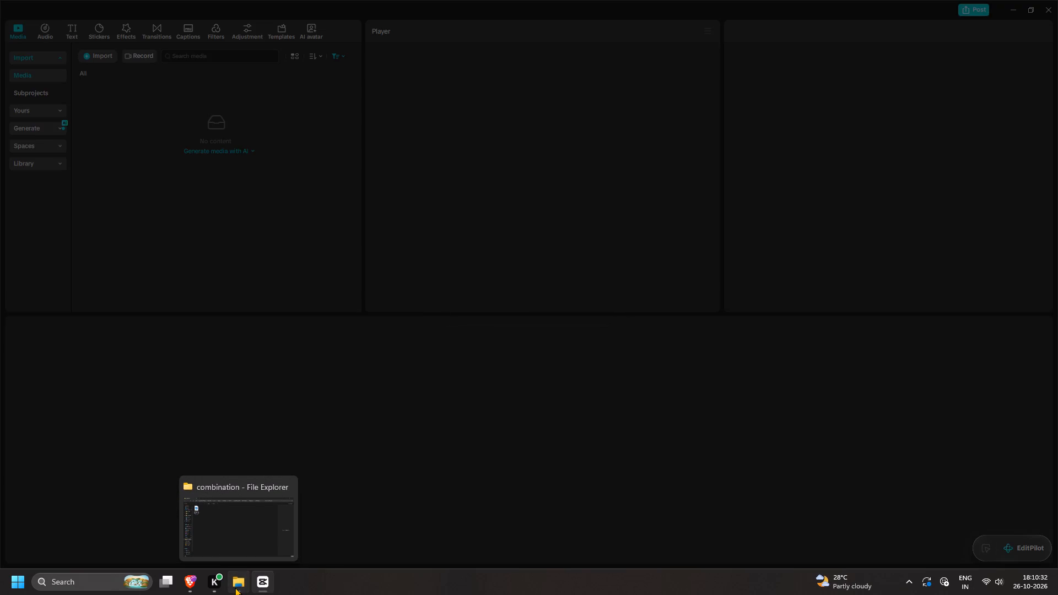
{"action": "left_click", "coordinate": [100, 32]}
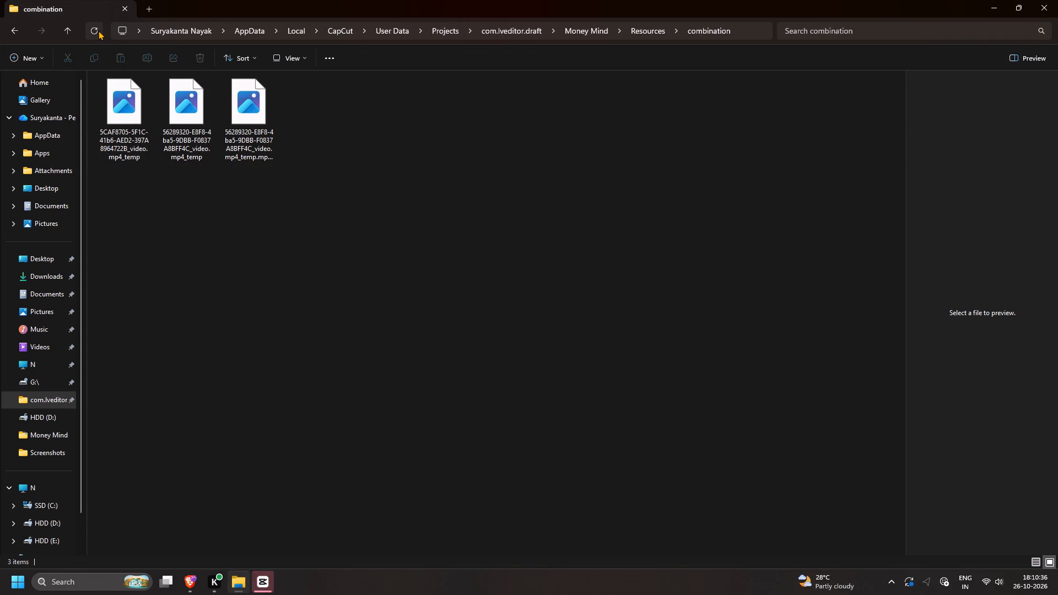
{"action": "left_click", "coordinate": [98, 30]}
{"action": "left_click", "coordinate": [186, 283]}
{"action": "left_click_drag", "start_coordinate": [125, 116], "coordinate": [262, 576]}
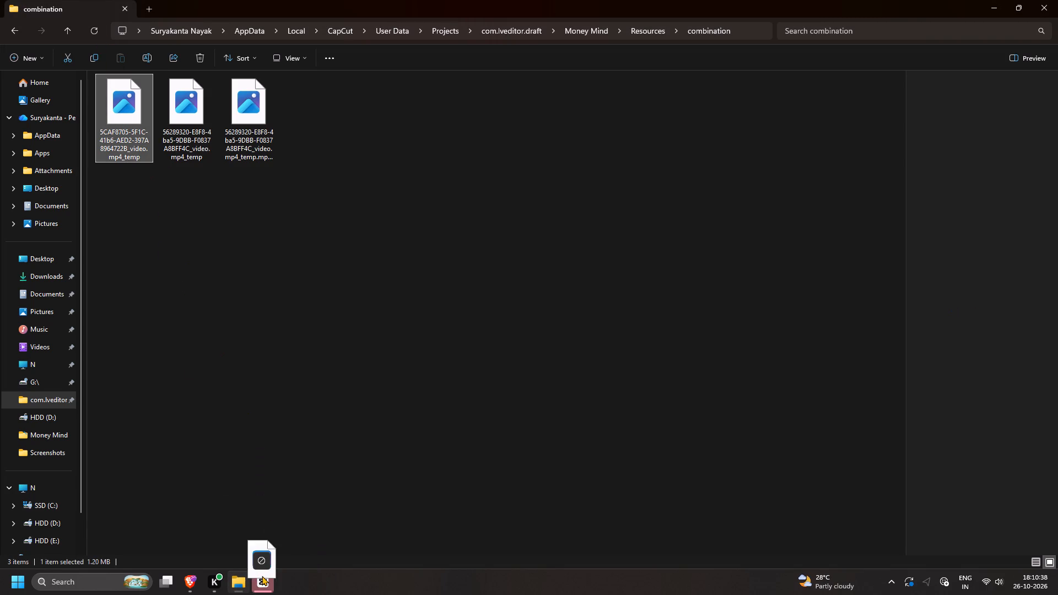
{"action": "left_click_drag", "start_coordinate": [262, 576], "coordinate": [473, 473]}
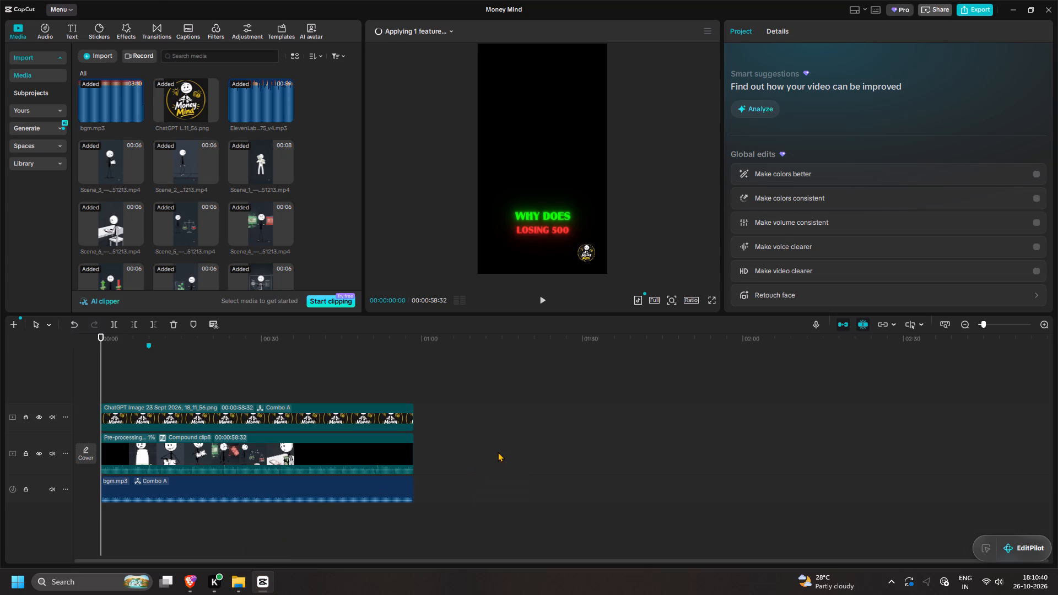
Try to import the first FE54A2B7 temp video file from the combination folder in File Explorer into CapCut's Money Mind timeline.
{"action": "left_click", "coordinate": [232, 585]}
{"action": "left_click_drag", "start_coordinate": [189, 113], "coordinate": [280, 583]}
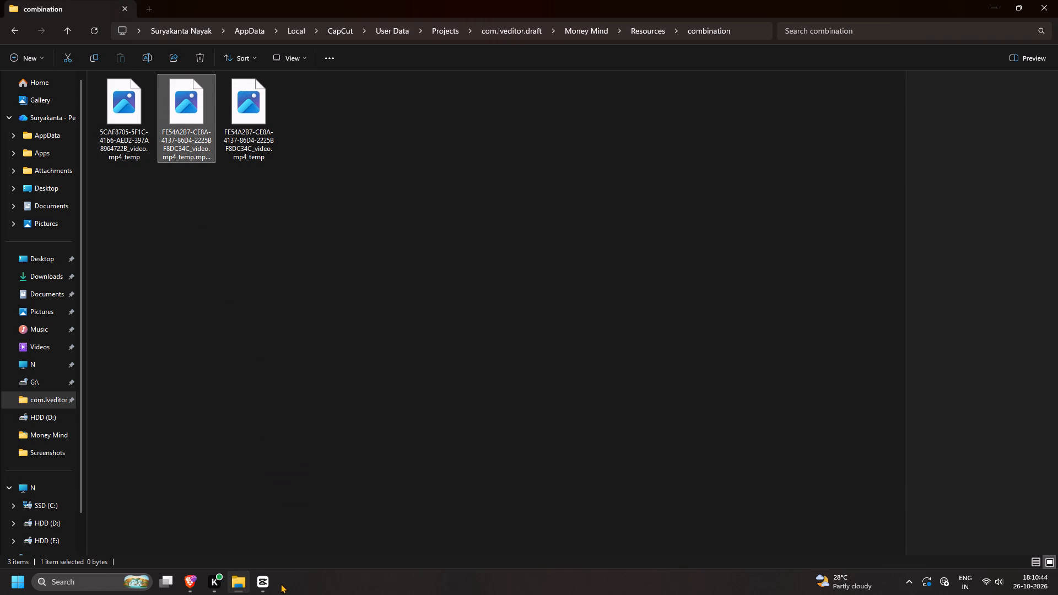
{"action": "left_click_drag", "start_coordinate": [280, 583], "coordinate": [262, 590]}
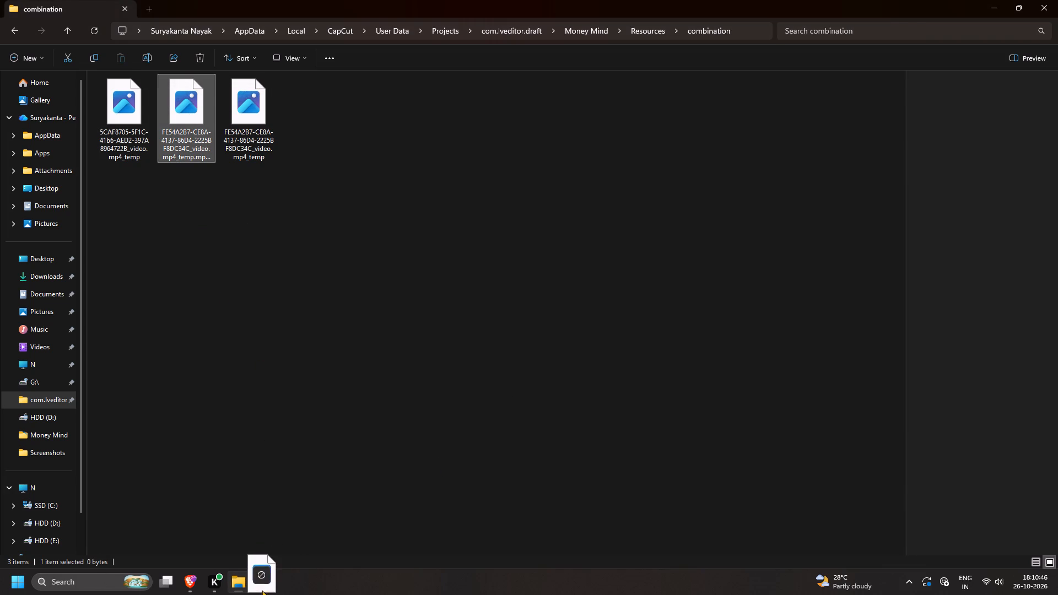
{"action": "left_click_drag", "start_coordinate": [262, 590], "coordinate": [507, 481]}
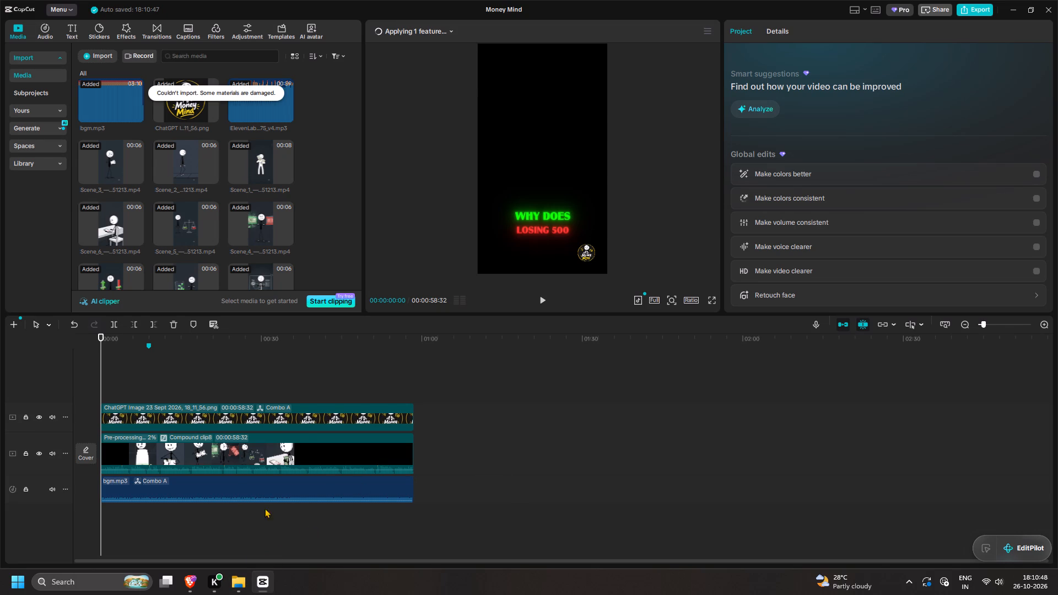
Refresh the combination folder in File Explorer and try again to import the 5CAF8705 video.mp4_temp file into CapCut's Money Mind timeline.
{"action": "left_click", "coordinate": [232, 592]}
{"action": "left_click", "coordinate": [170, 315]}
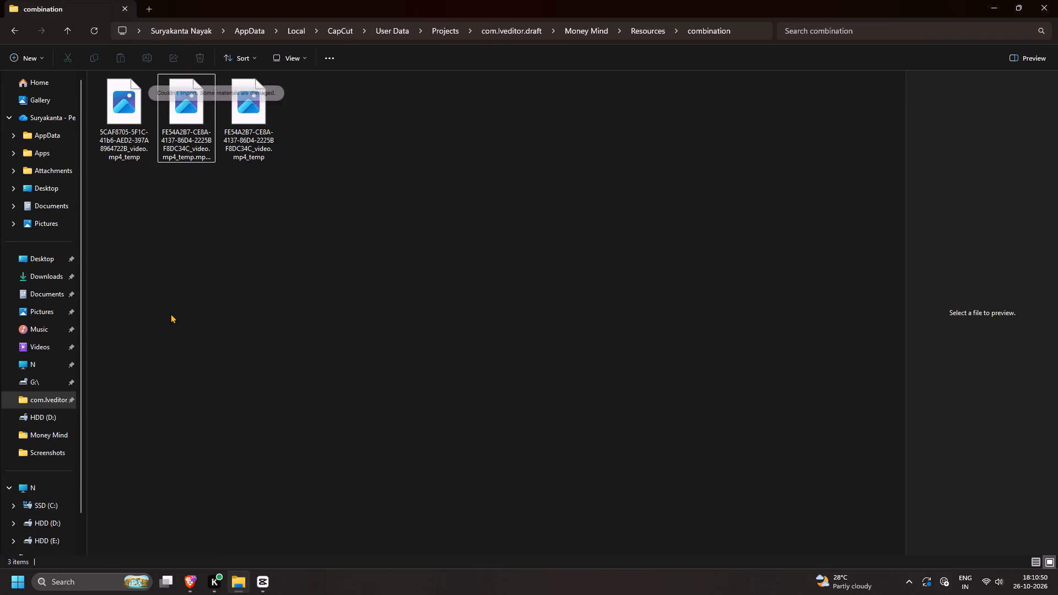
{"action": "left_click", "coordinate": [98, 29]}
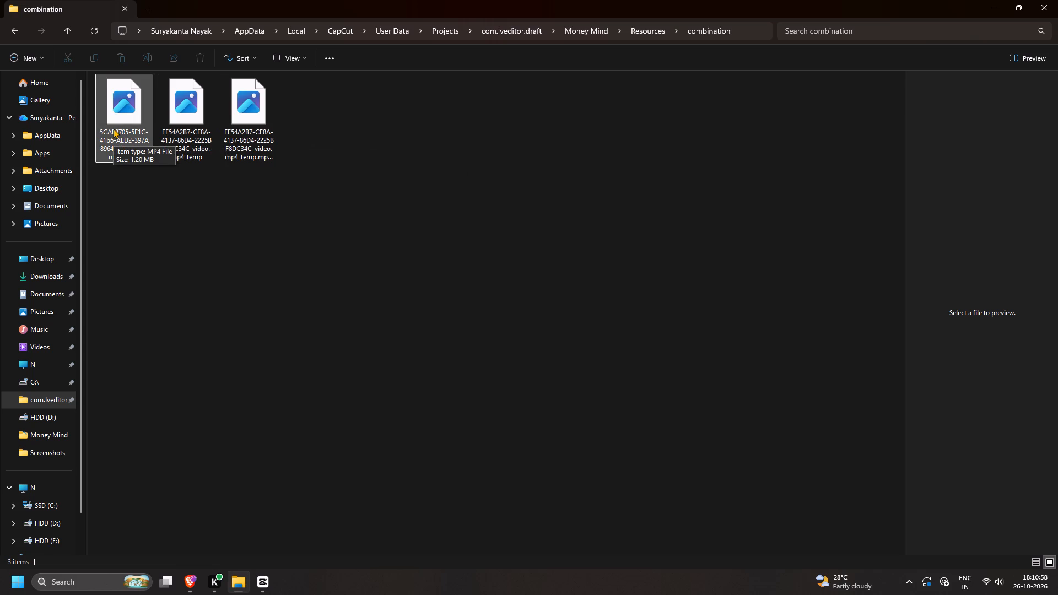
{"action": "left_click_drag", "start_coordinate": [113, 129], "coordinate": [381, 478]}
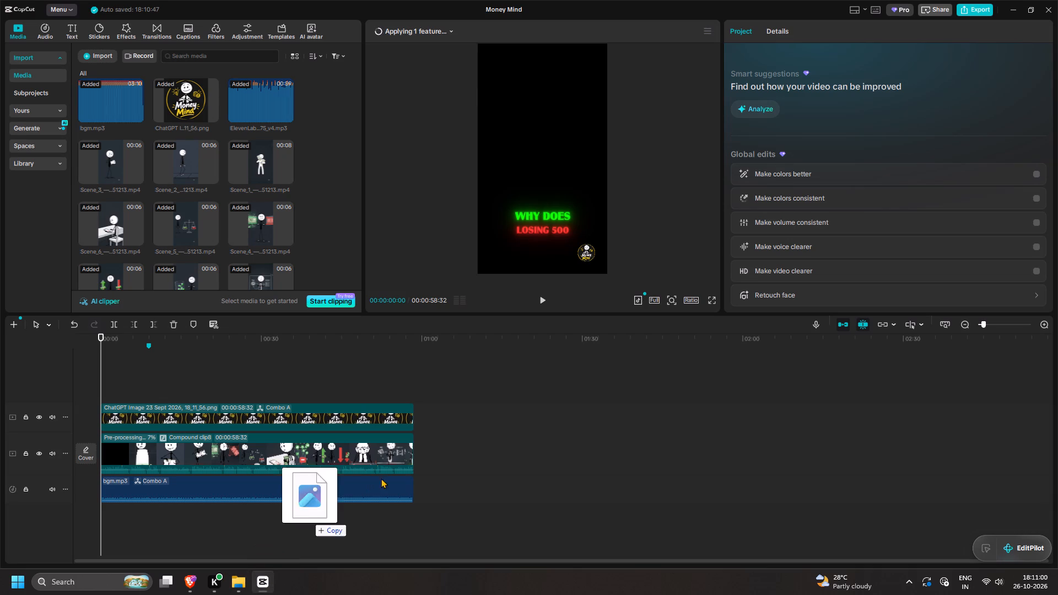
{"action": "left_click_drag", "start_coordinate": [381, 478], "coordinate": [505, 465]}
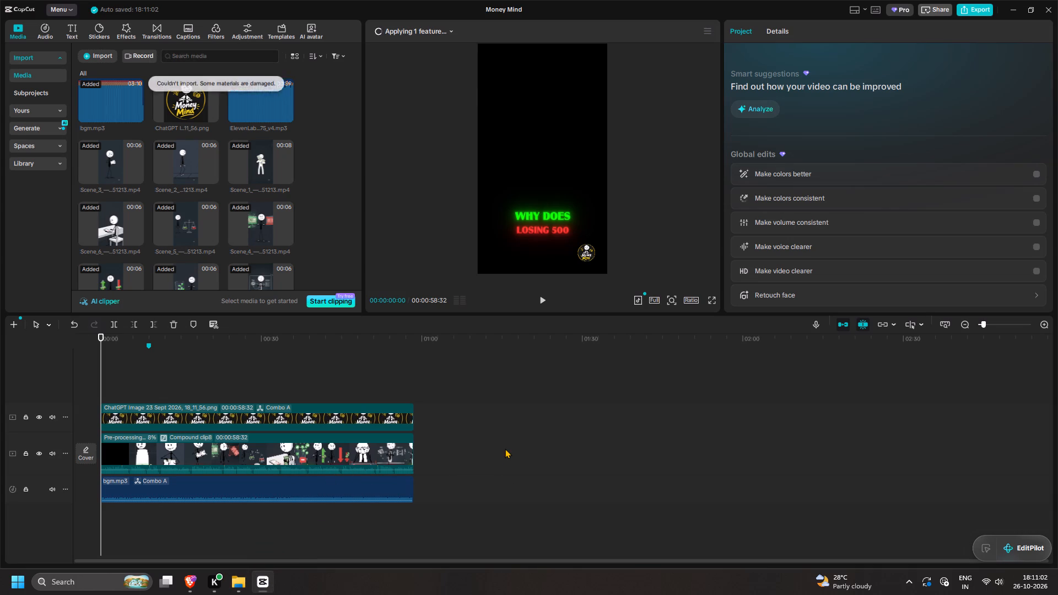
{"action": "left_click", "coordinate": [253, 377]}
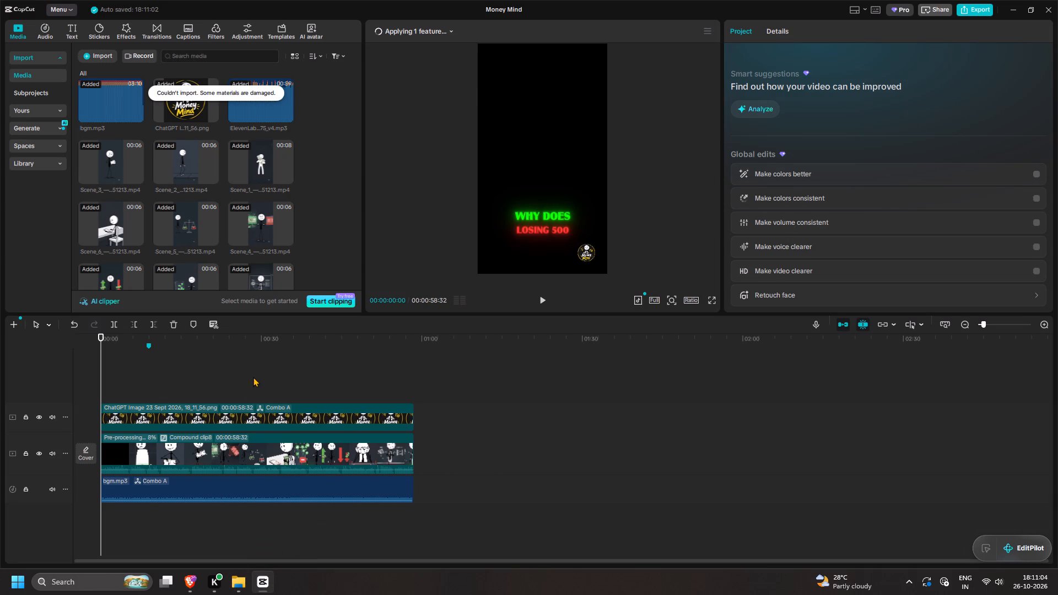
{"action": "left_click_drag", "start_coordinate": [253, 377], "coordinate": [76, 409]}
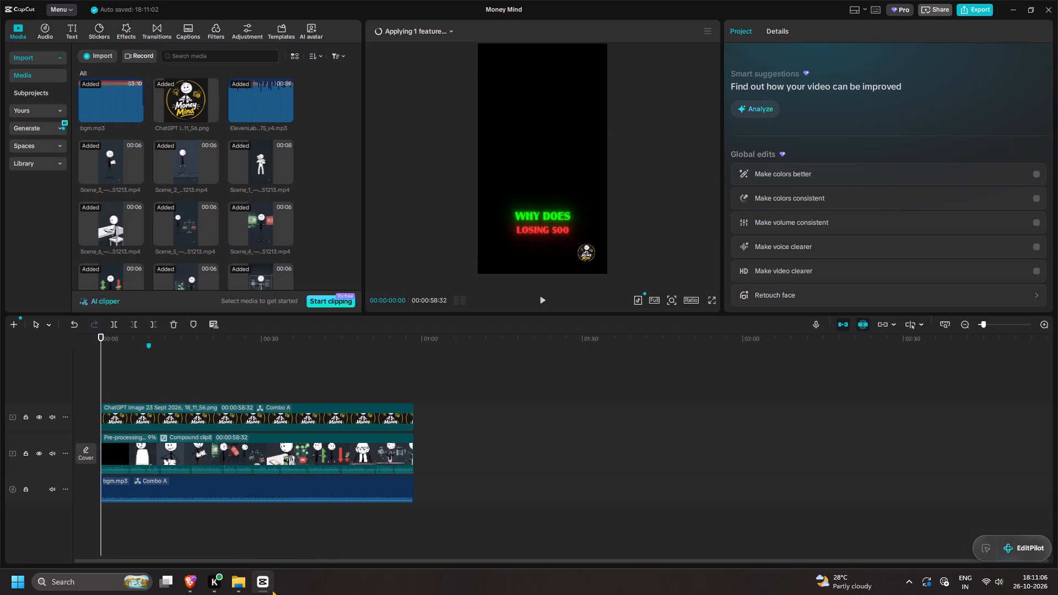
Switch to File Explorer and close the combination folder window.
{"action": "left_click", "coordinate": [227, 585]}
{"action": "left_click", "coordinate": [1055, 4]}
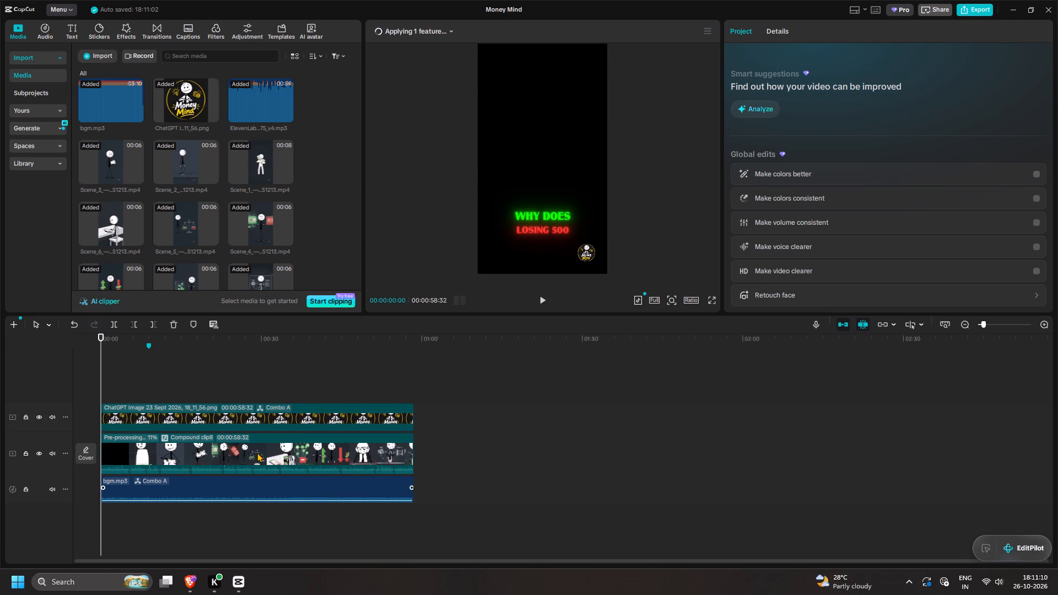
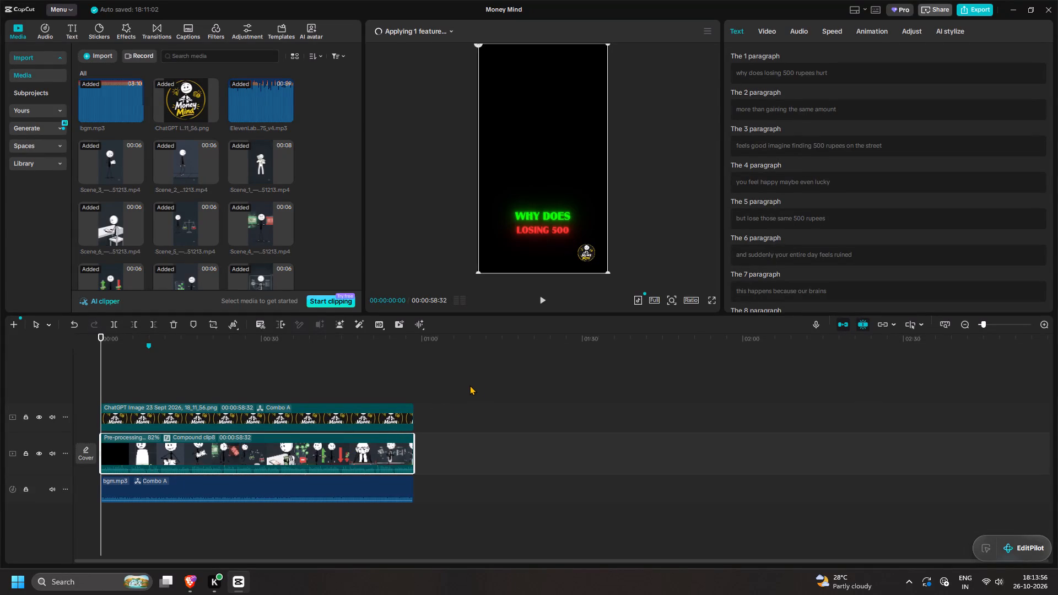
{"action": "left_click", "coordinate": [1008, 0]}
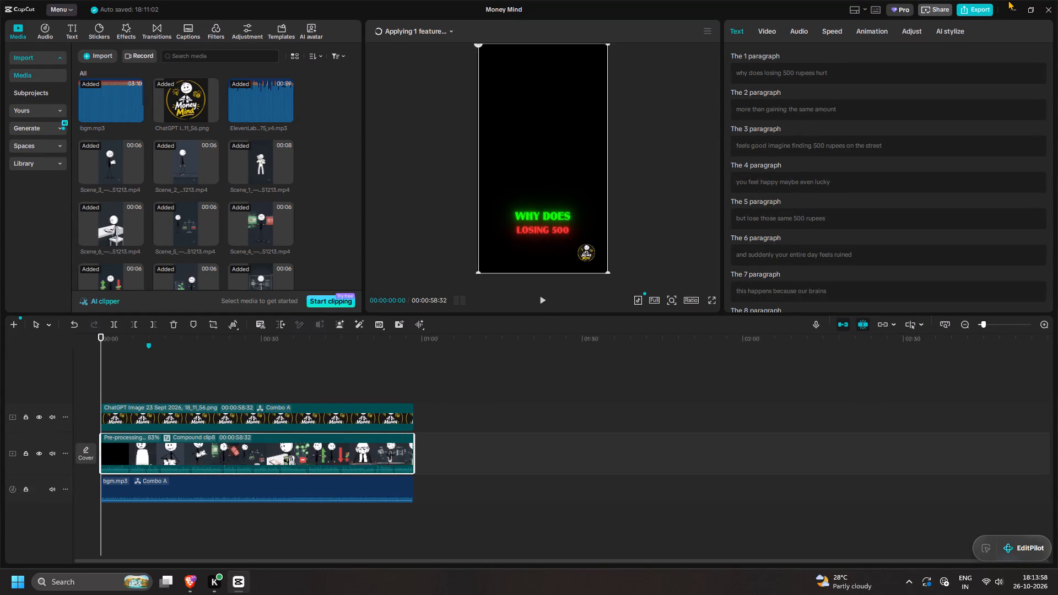
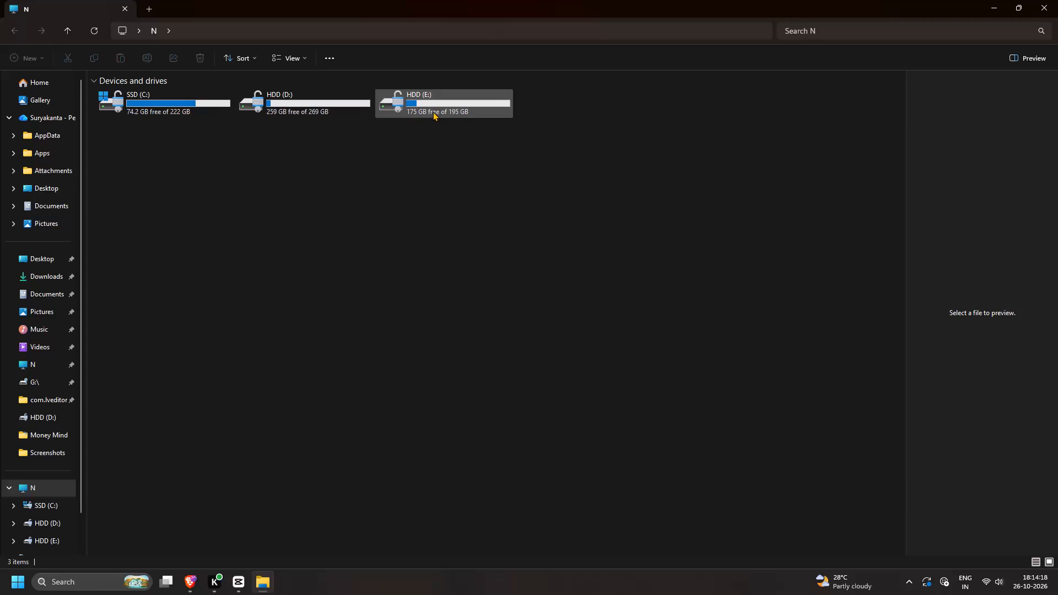
Open the Money Mind draft folder inside the com.lveditor.draft projects folder.
{"action": "left_click", "coordinate": [319, 100]}
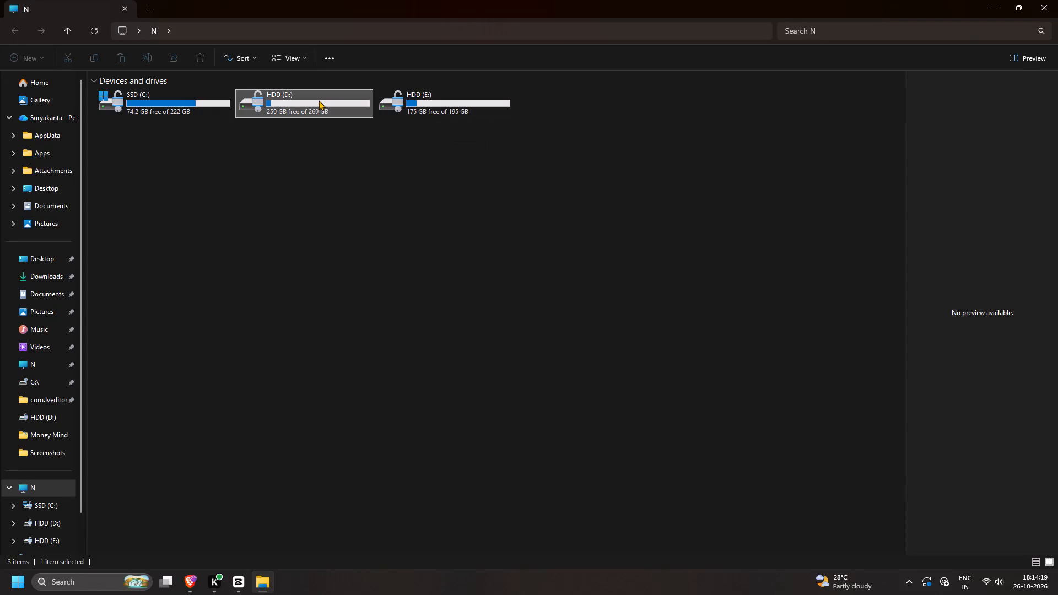
{"action": "left_click", "coordinate": [55, 399]}
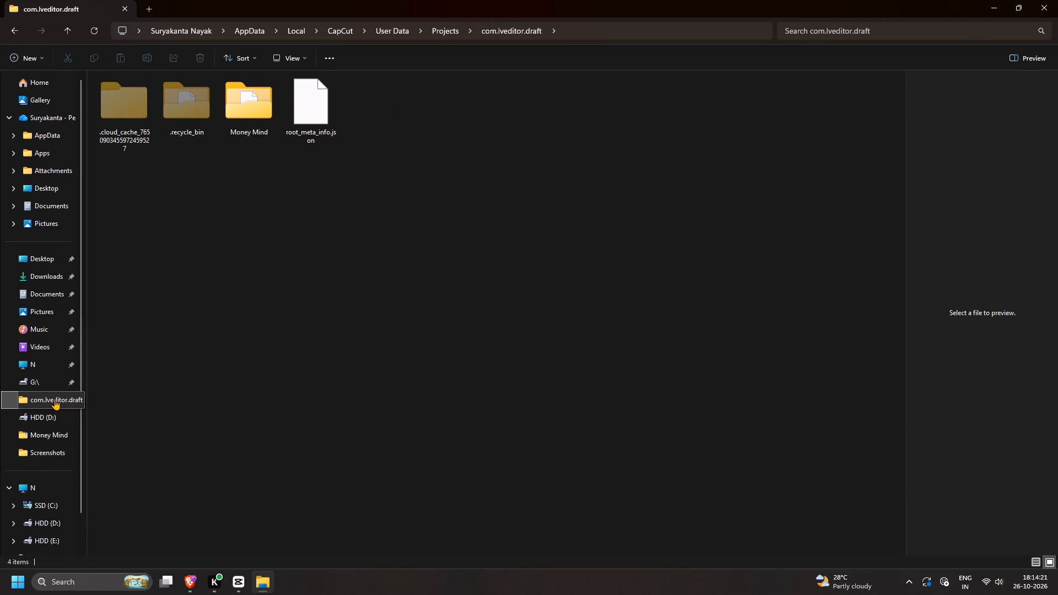
{"action": "double_click", "coordinate": [244, 125]}
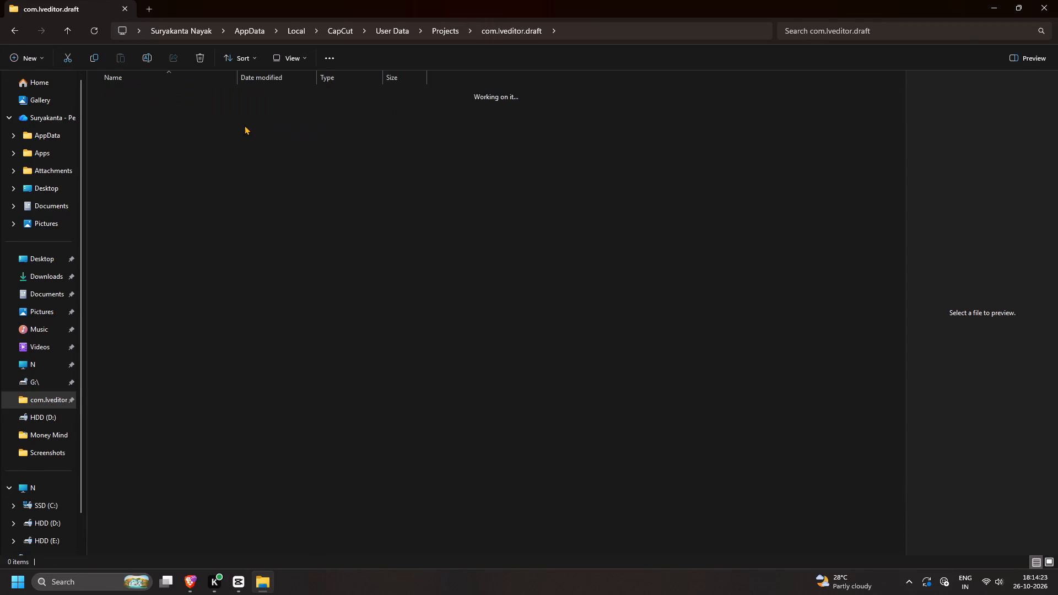
Switch to CapCut, close the Money Mind project and exit the app.
{"action": "left_click", "coordinate": [241, 589]}
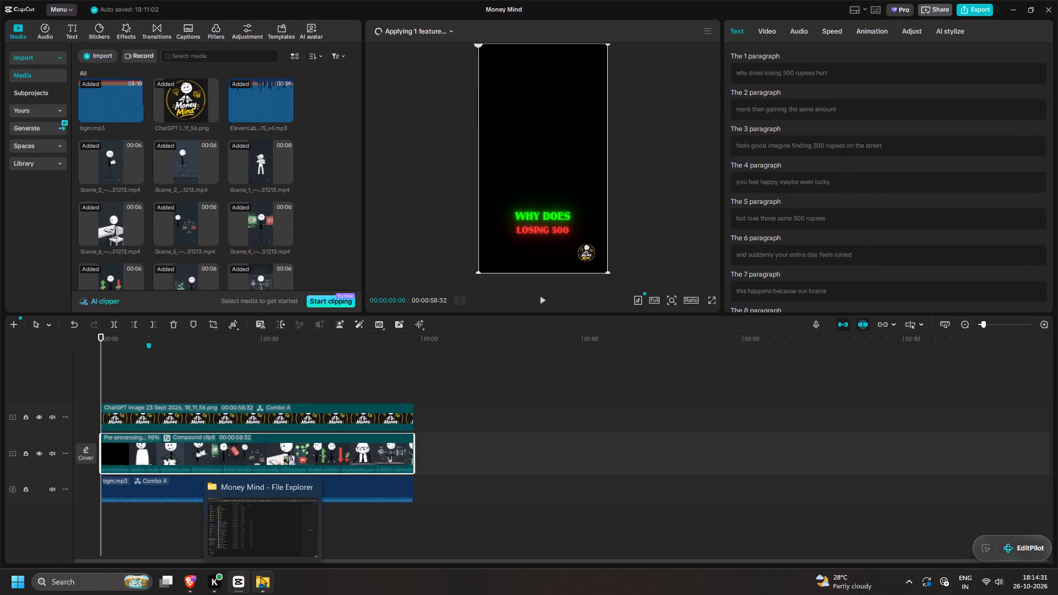
{"action": "left_click", "coordinate": [1048, 8]}
{"action": "left_click", "coordinate": [1037, 17]}
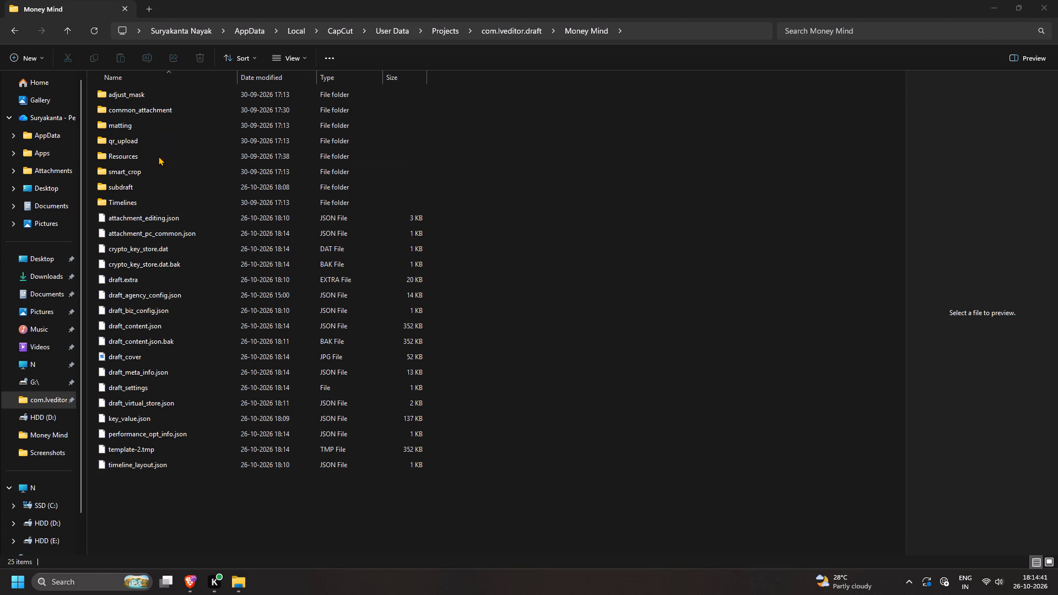
Open the combination folder within the Money Mind draft's Resources folder and refresh its file listing.
{"action": "double_click", "coordinate": [158, 156]}
{"action": "double_click", "coordinate": [158, 107]}
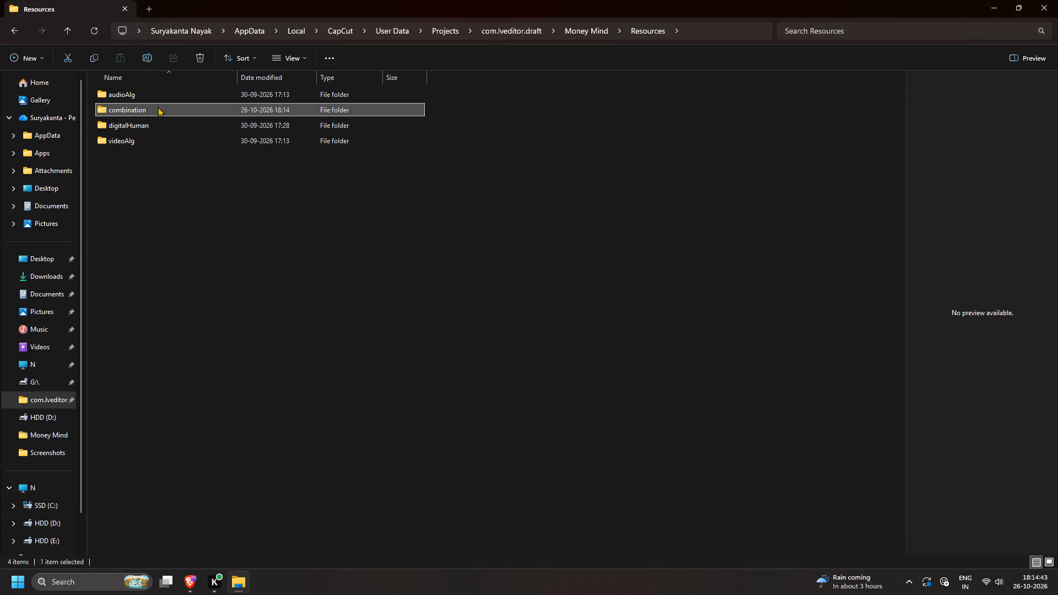
{"action": "left_click", "coordinate": [94, 30]}
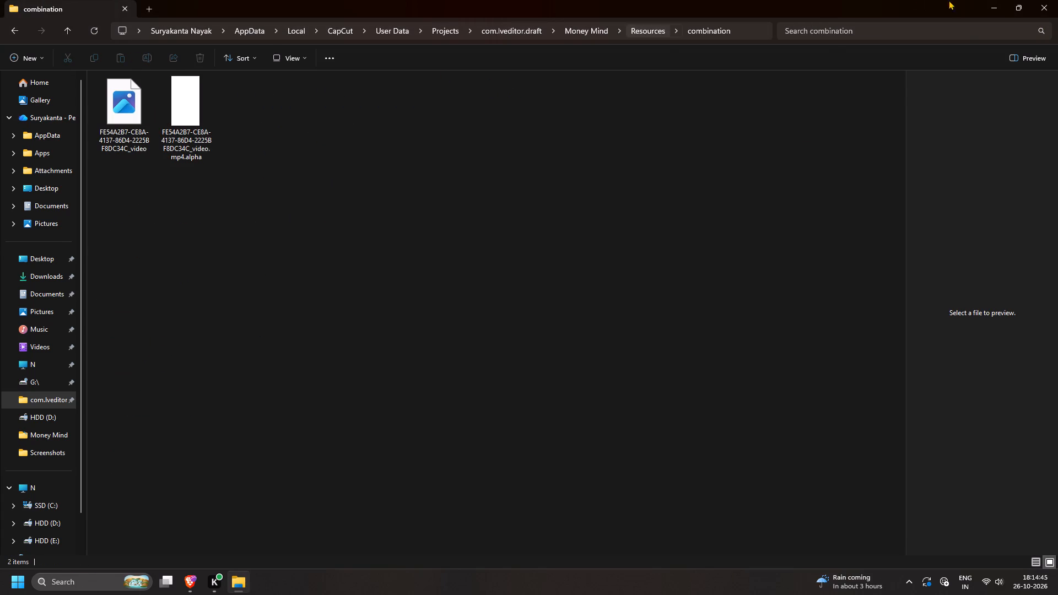